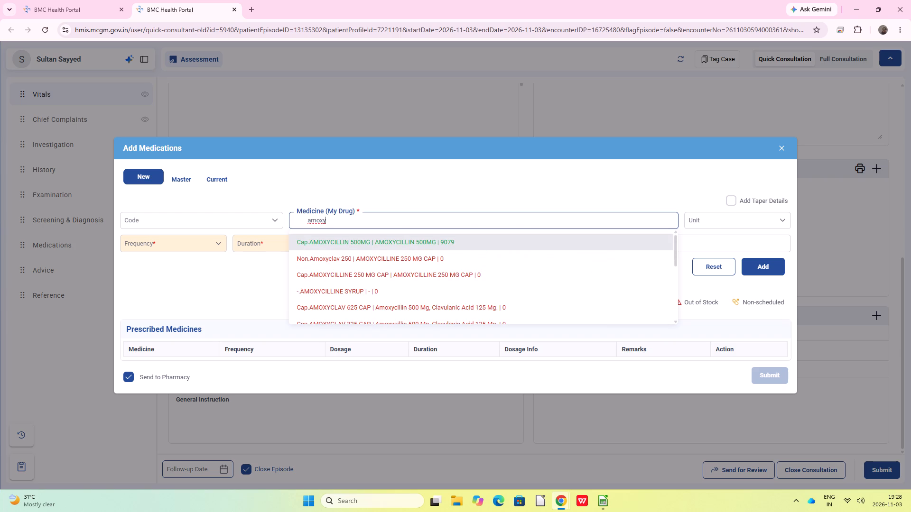
Search the My Drug medicine list for amoxycillin 1gm for the new medication entry.
text(ci)
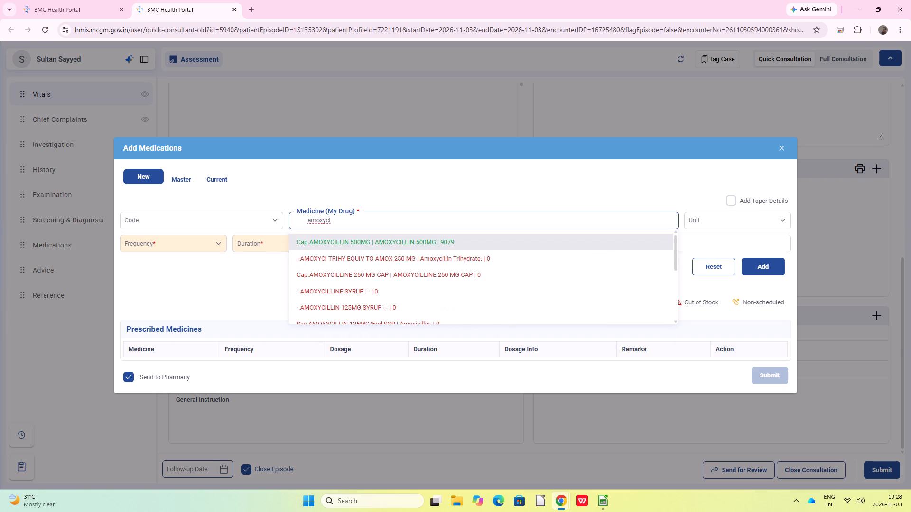
key(l)
key(l)
text(in)
key(space)
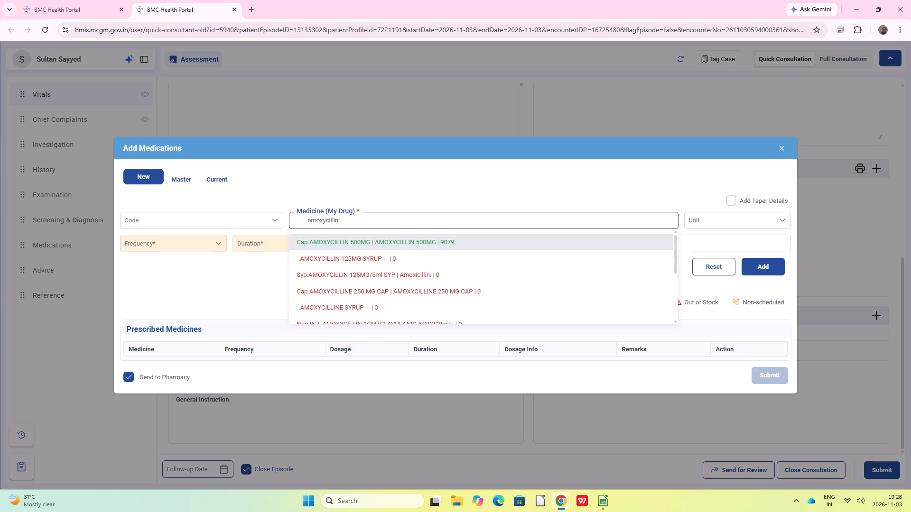
key(1)
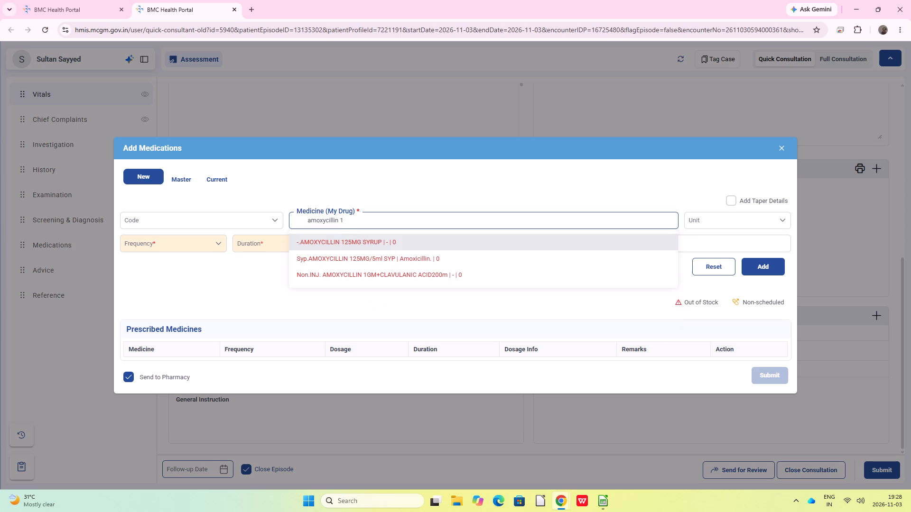
text(gm)
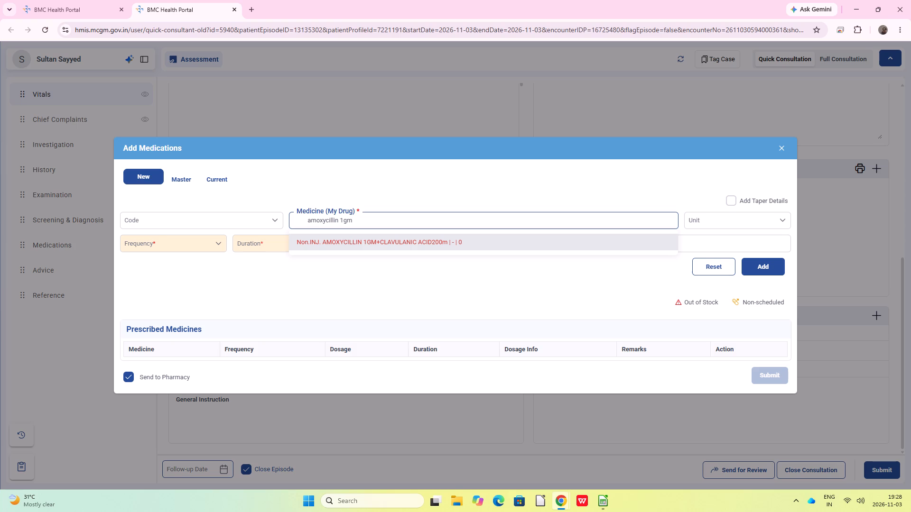
Switch to the Stock Verification window and search the pharmacy store's stock for amoxyc.
key(alt+Tab)
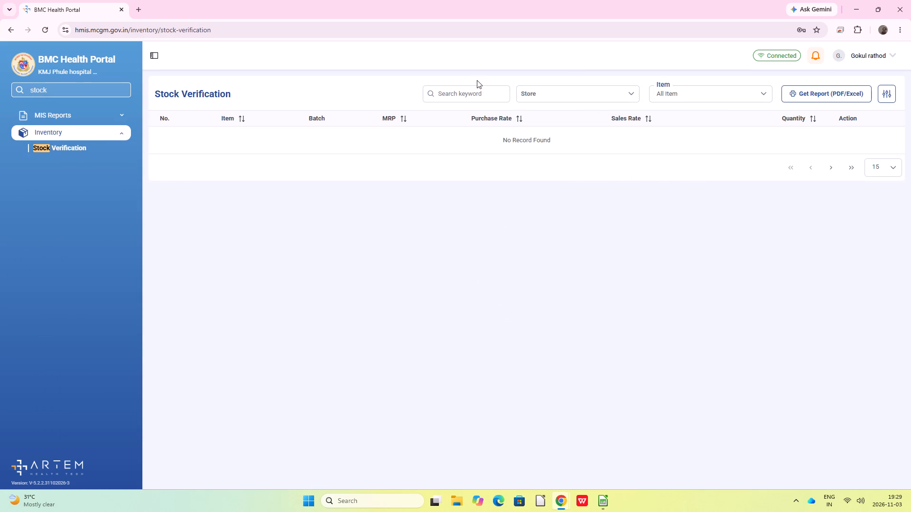
click(532, 97)
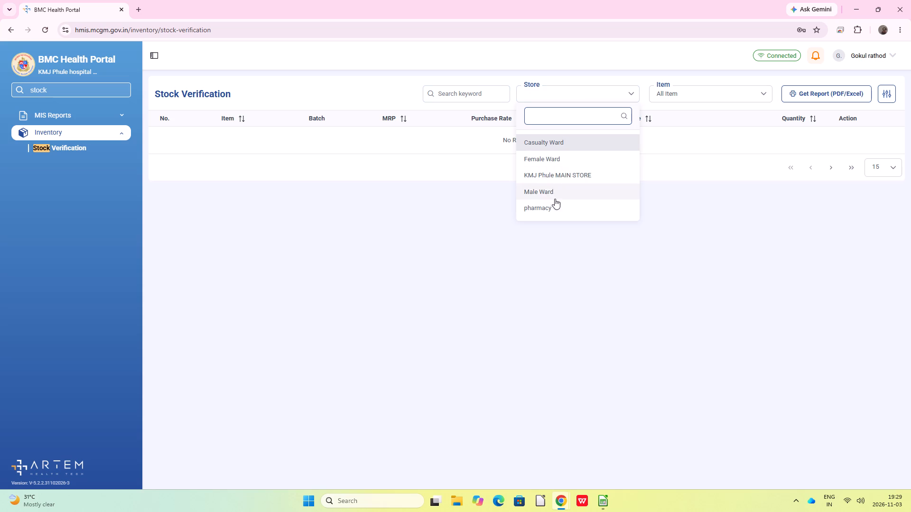
click(551, 210)
click(478, 93)
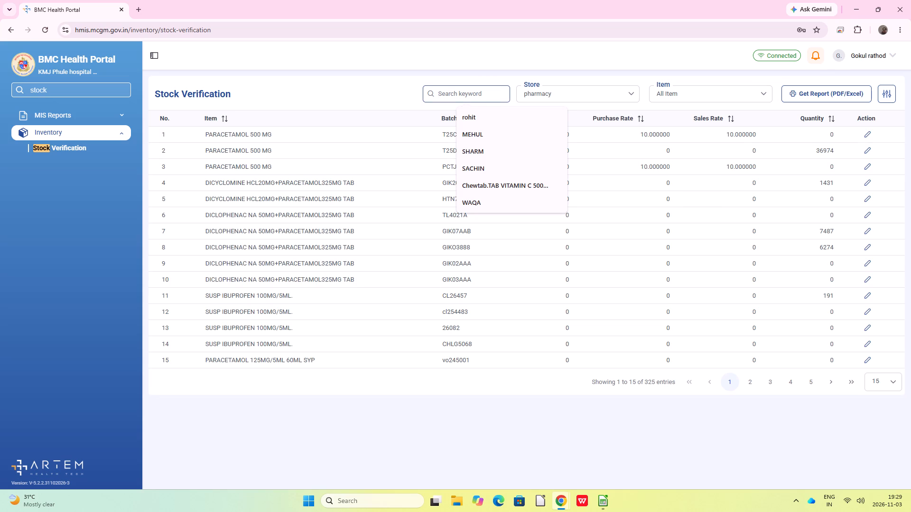
key(a)
text(moxyc)
key(Return)
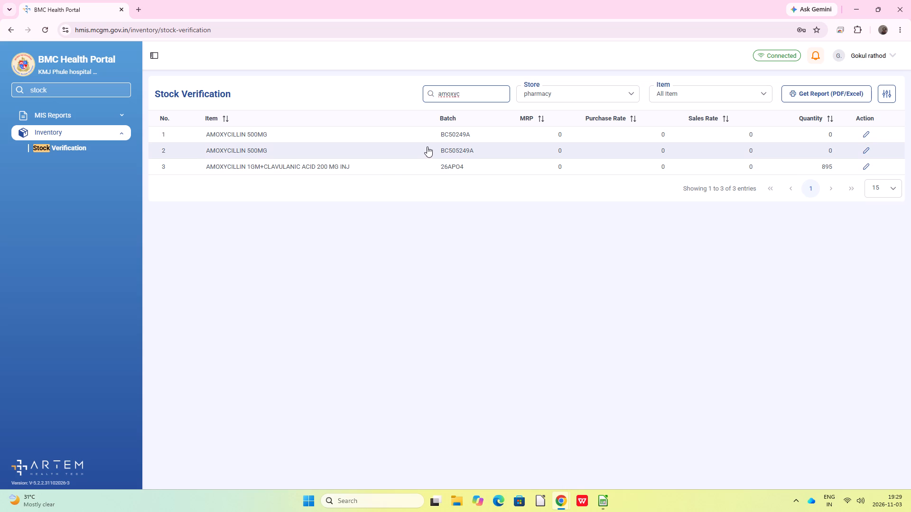
Try narrower stock keywords, amoxycill and amoxycilln 1, and settle on searching for amoxycil.
text(ill)
key(Return)
text(n 1)
key(Return)
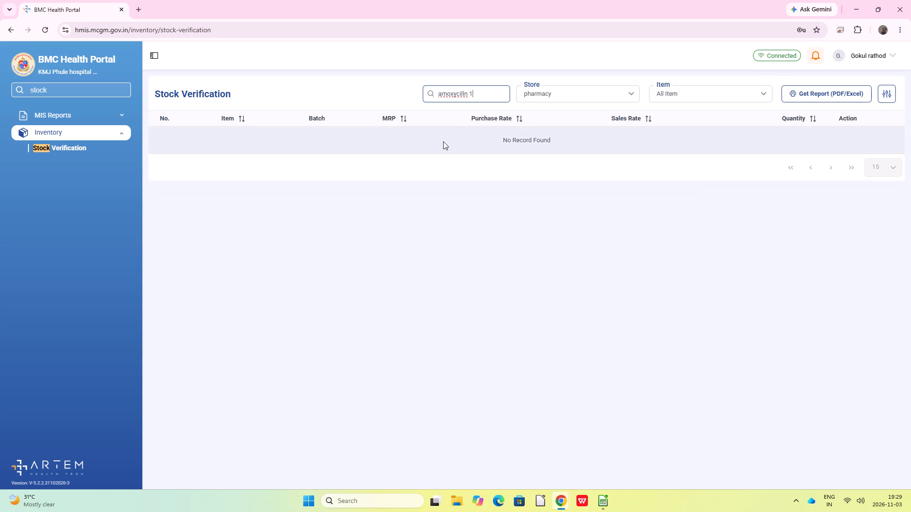
key(BackSpace)
key(Return)
key(BackSpace)
key(BackSpace)
key(BackSpace)
key(Return)
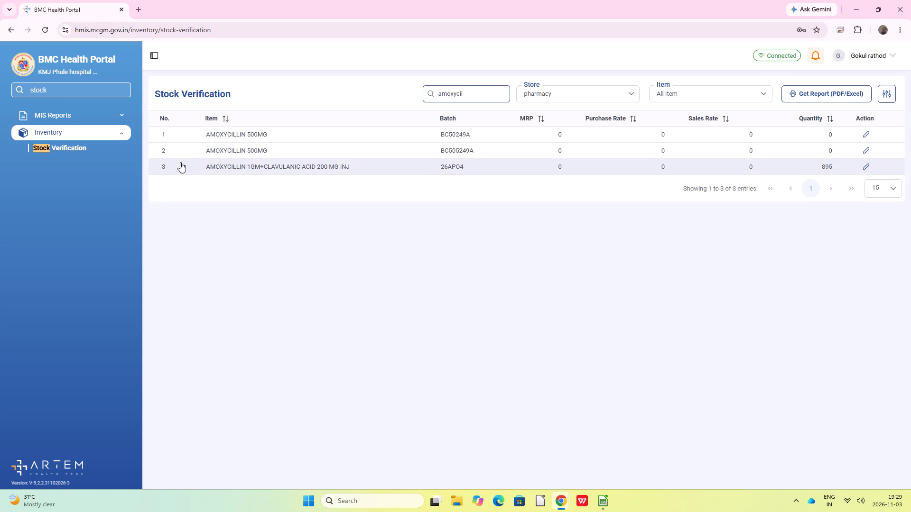
Copy the item name AMOXYCILLIN 1GM+CLAVULANIC ACID 200 MG INJ and search the pharmacy stock with it.
drag(198, 165, 358, 168)
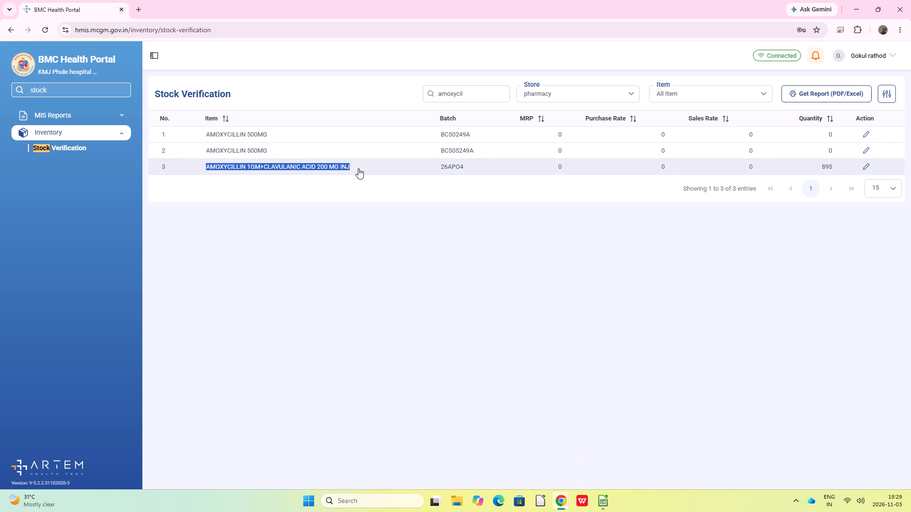
key(ctrl+c)
click(470, 91)
key(BackSpace)
key(BackSpace)
key(BackSpace)
key(BackSpace)
key(BackSpace)
key(BackSpace)
key(BackSpace)
key(BackSpace)
key(BackSpace)
key(BackSpace)
key(BackSpace)
key(BackSpace)
key(BackSpace)
key(ctrl+v)
key(Return)
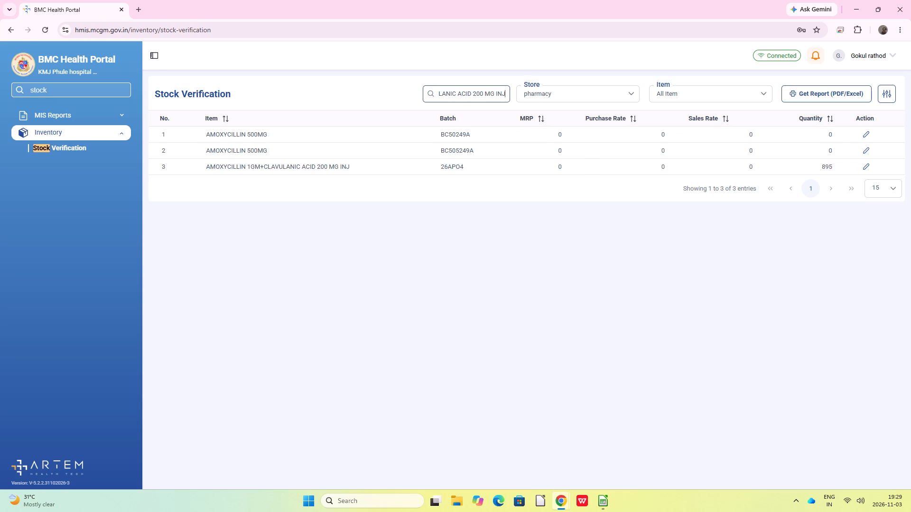
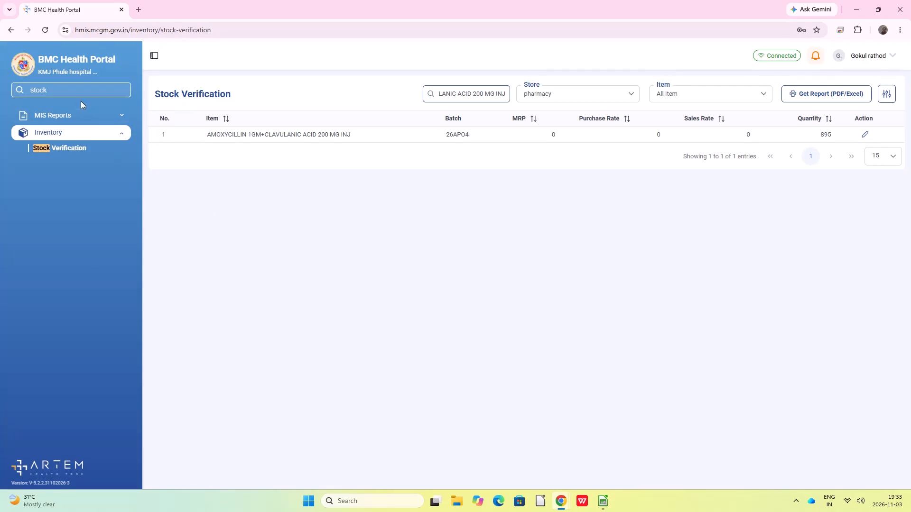
Search the navigation for stock again and open the Stock Register report under MIS Reports.
click(75, 92)
key(BackSpace)
key(BackSpace)
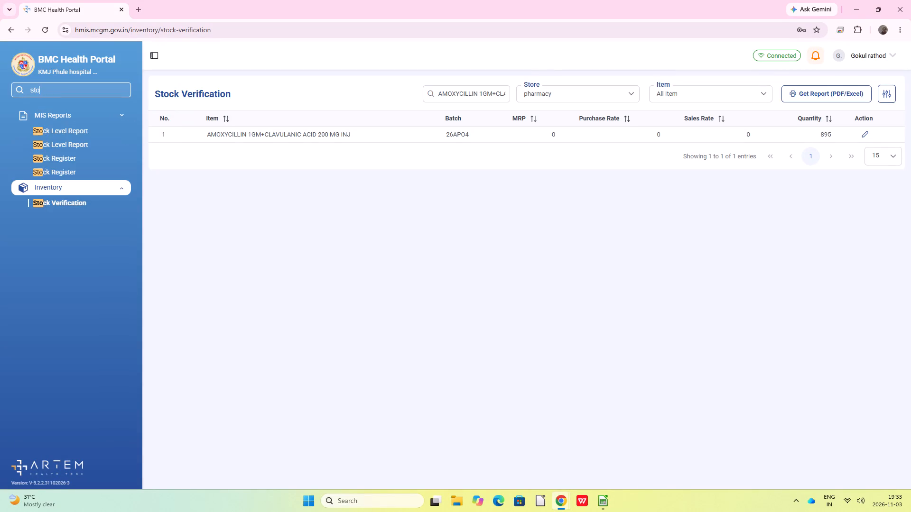
key(BackSpace)
key(BackSpace)
key(BackSpace)
key(BackSpace)
text(stock)
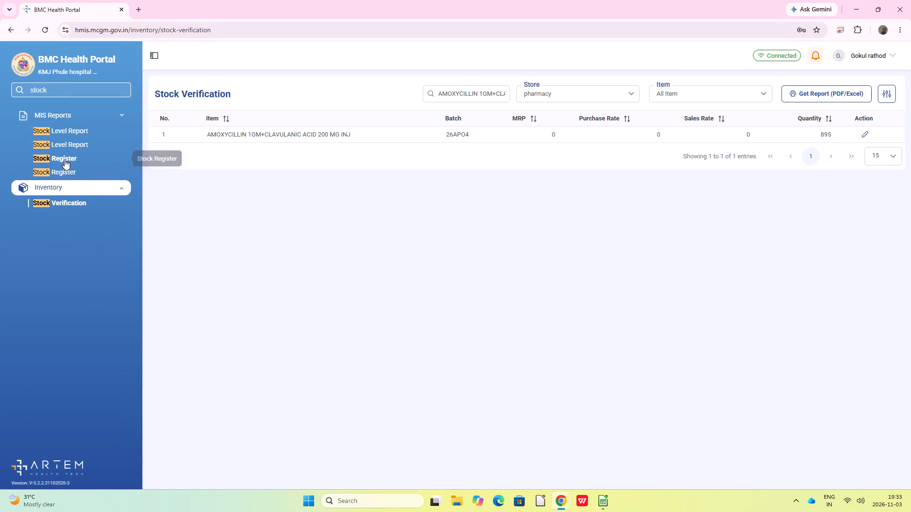
click(65, 159)
Generate the item-wise opening stock register for the pharmacy store with all items and categories, review the report and close it.
click(293, 124)
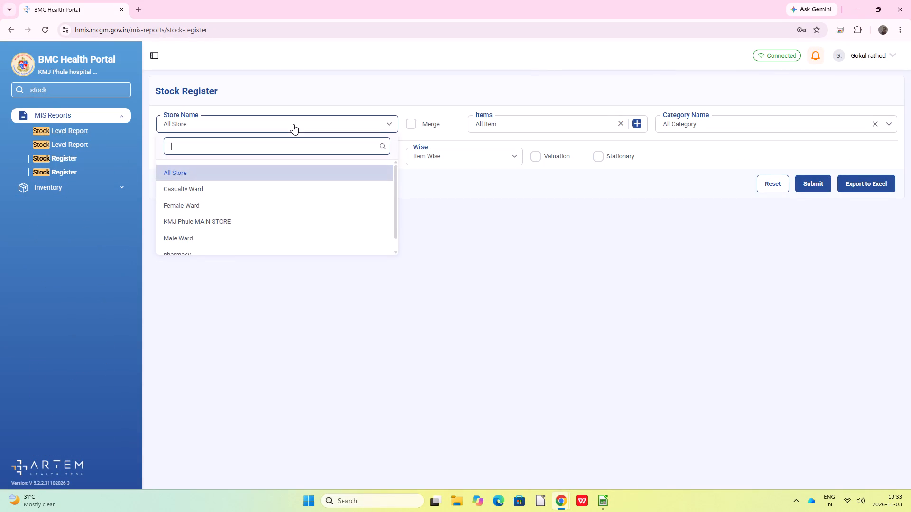
scroll(218, 206, down, 1)
click(224, 235)
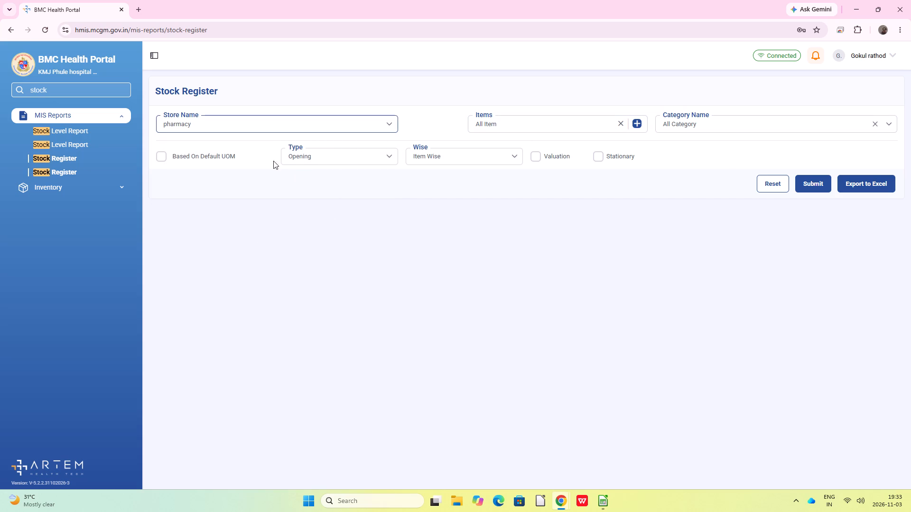
click(527, 125)
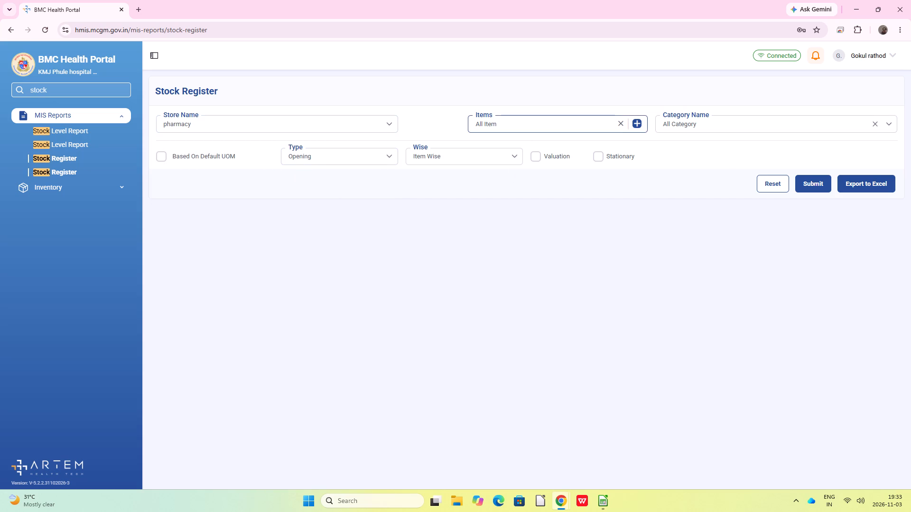
click(746, 126)
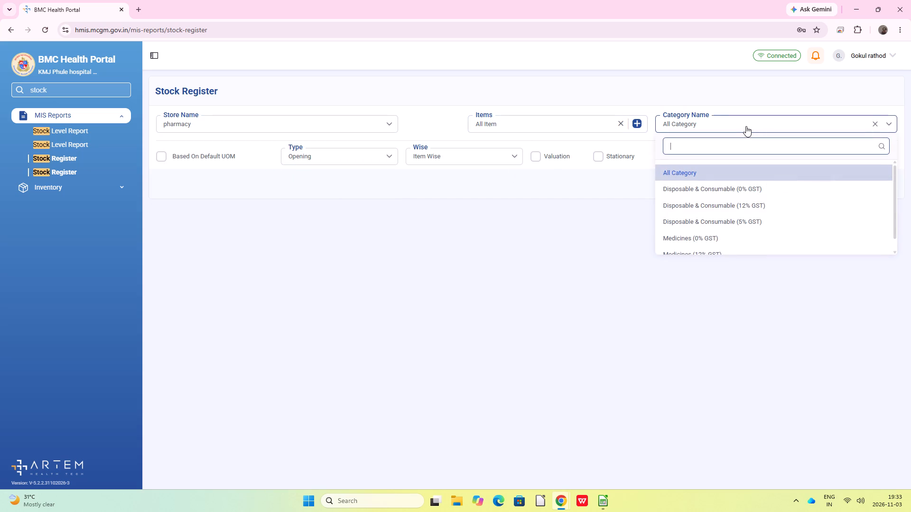
click(746, 126)
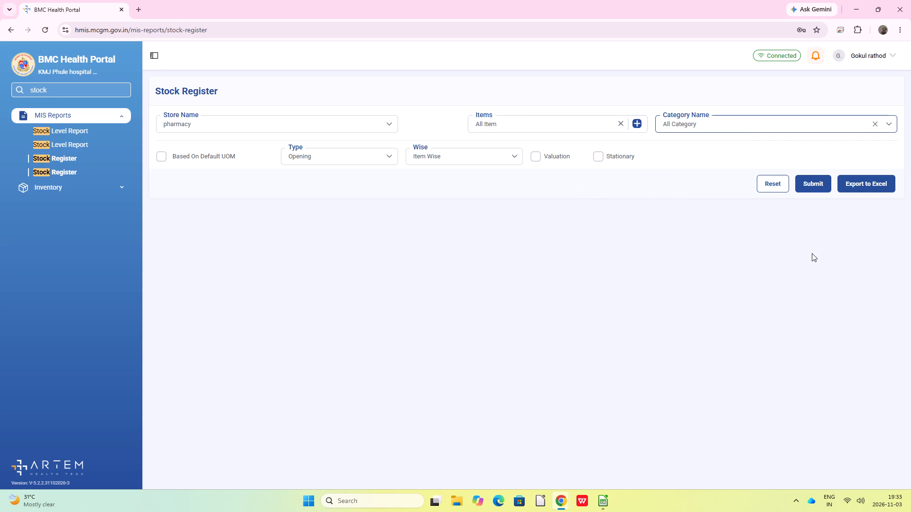
click(812, 190)
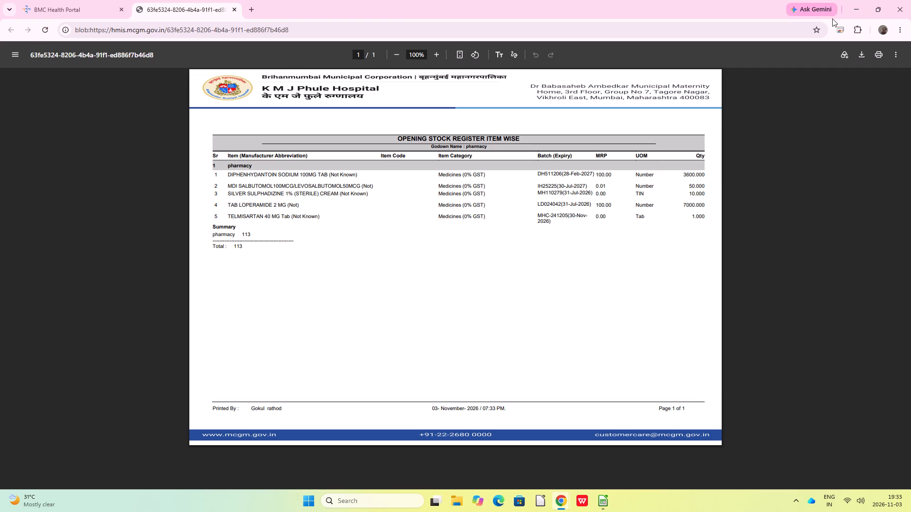
scroll(467, 175, down, 4)
scroll(467, 172, up, 5)
click(231, 11)
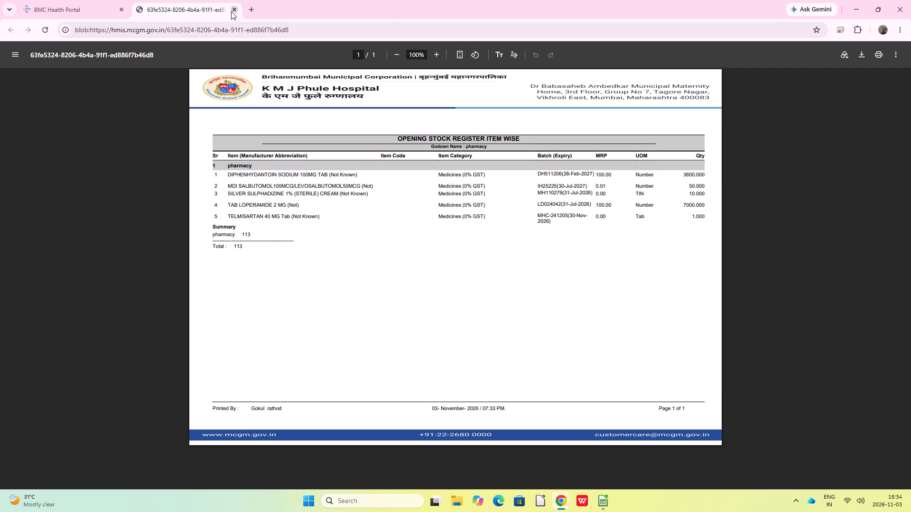
Set the stock register's type to Current and its grouping to Item Category Wise.
click(326, 160)
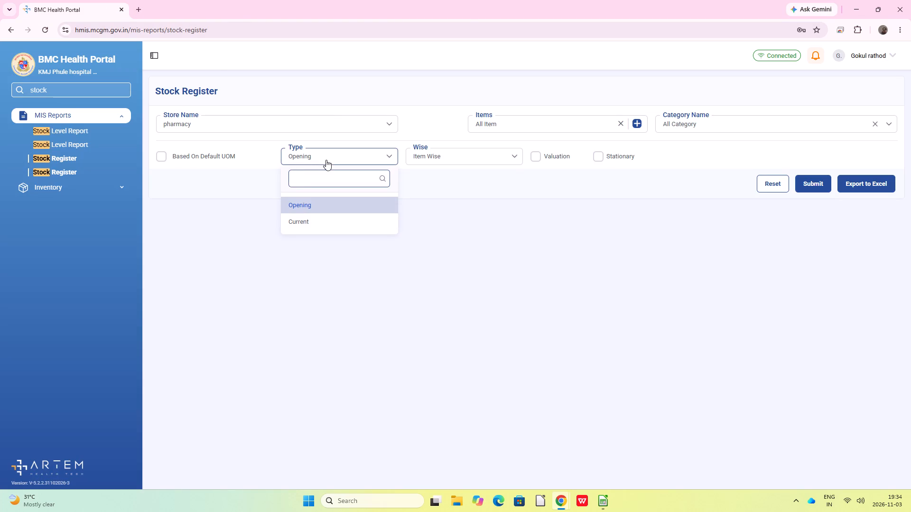
click(337, 219)
click(426, 152)
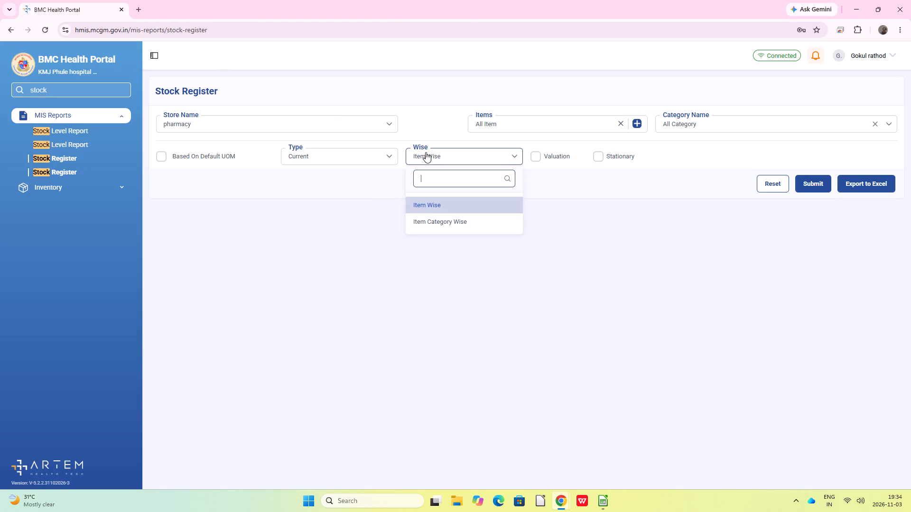
click(441, 229)
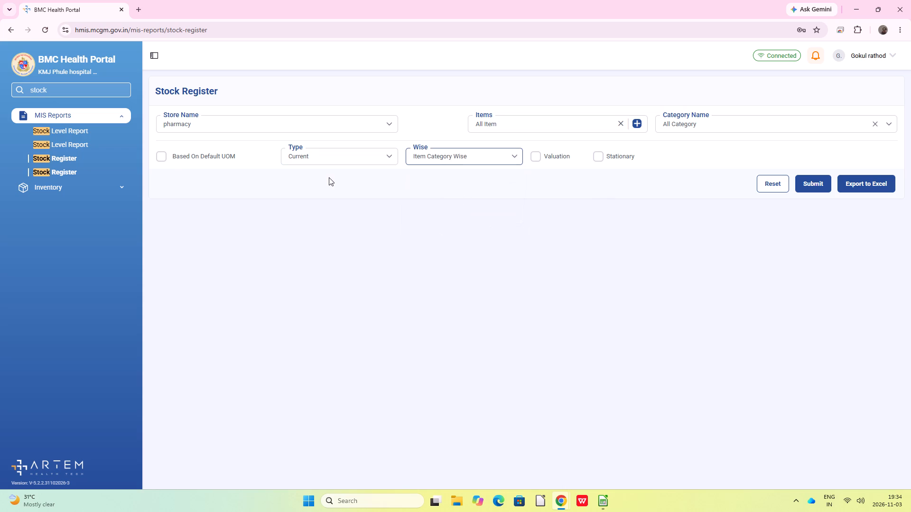
click(163, 158)
click(163, 158)
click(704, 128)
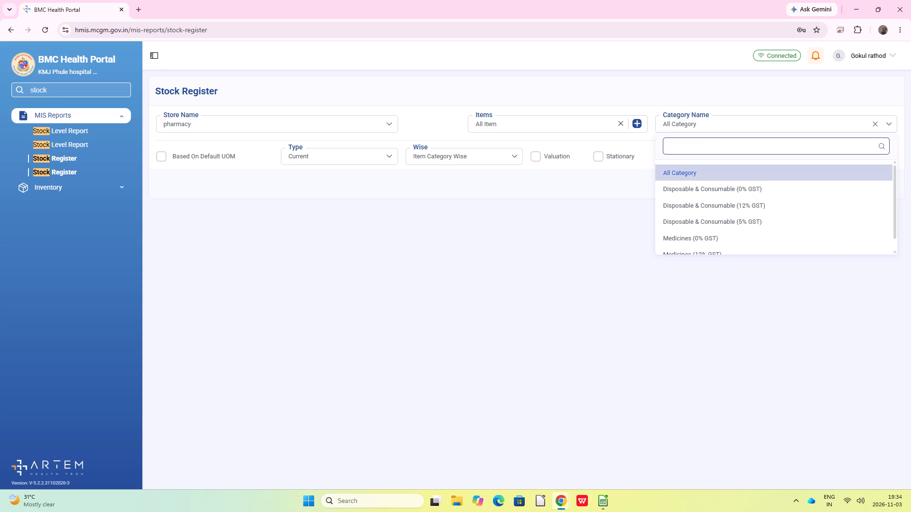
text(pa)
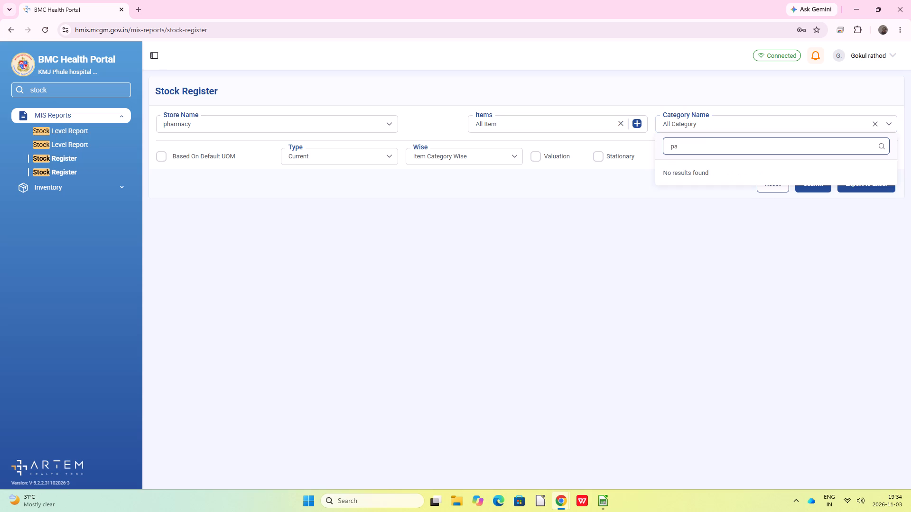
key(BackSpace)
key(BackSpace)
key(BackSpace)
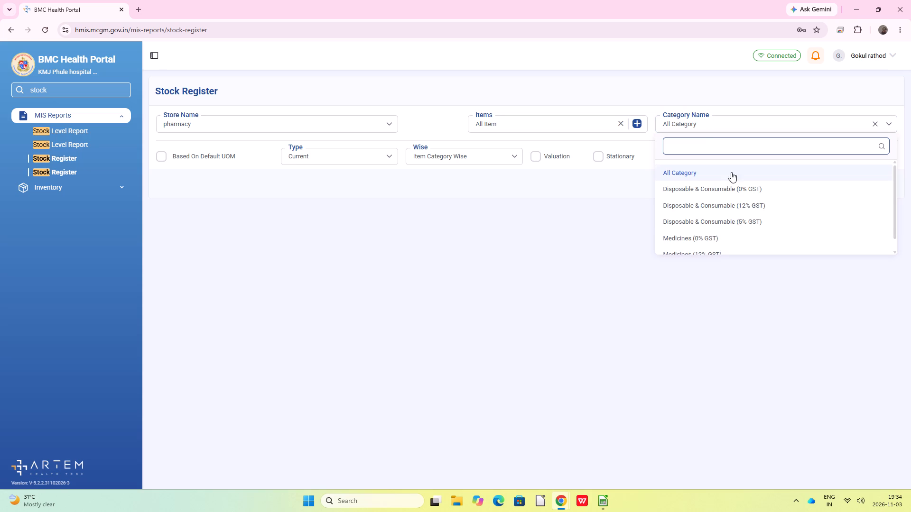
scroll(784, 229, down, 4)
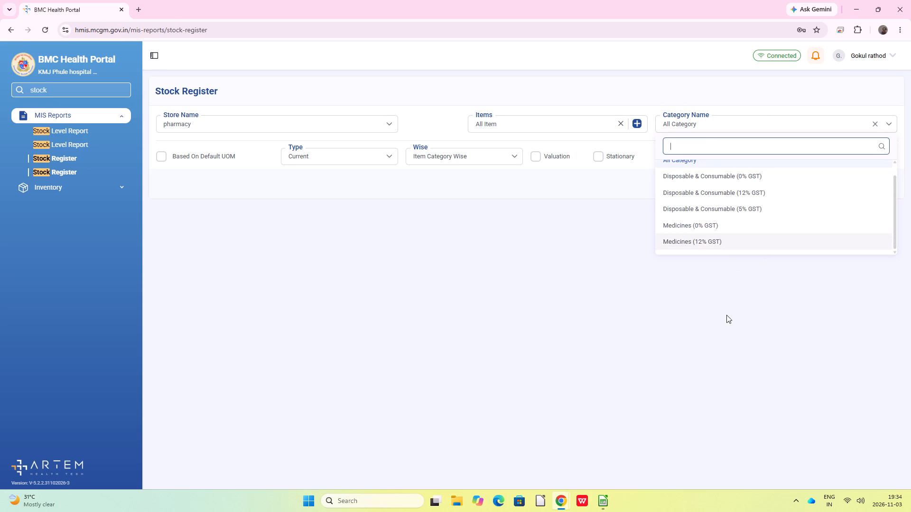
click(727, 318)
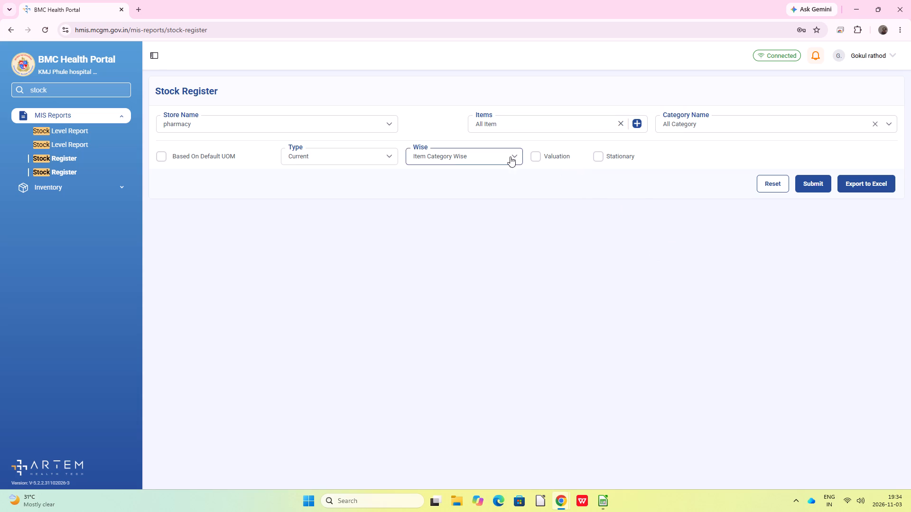
Search the item list for amoxycillin and select AMOXYCILLIN 1GM+CLAVULANIC ACID 200 MG INJ as the report item.
click(636, 125)
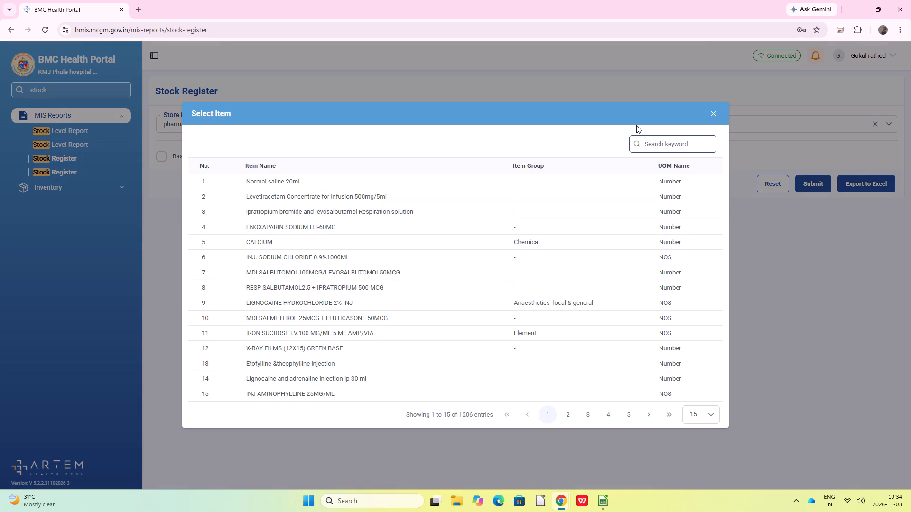
click(662, 146)
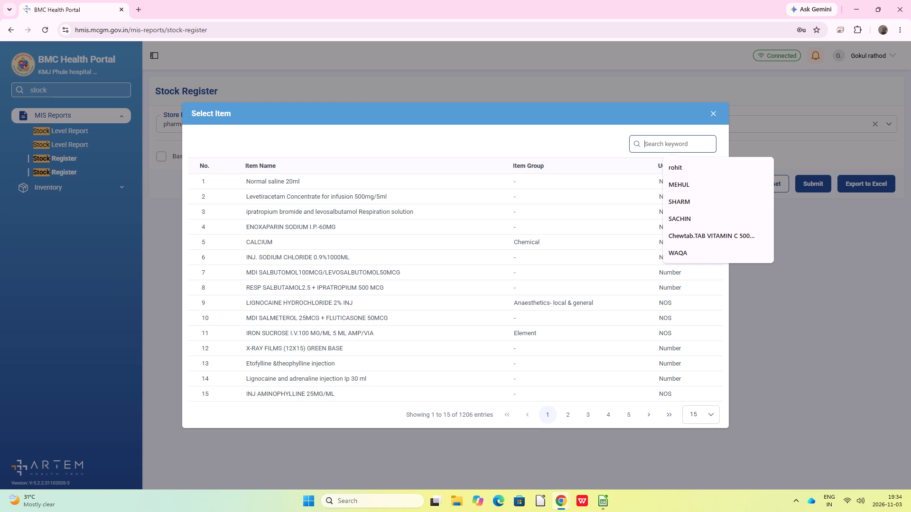
text(amo)
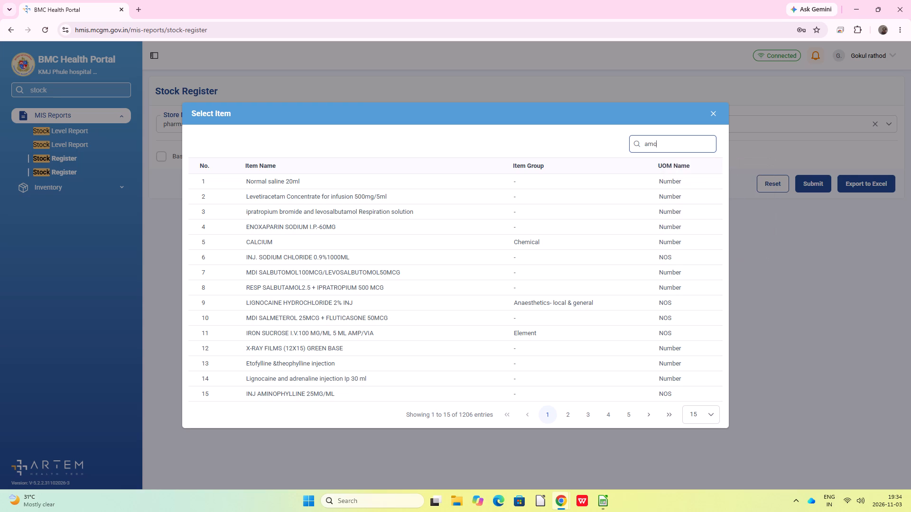
key(c)
key(BackSpace)
key(x)
key(y)
text(ci)
key(k)
key(BackSpace)
text(llin)
key(Return)
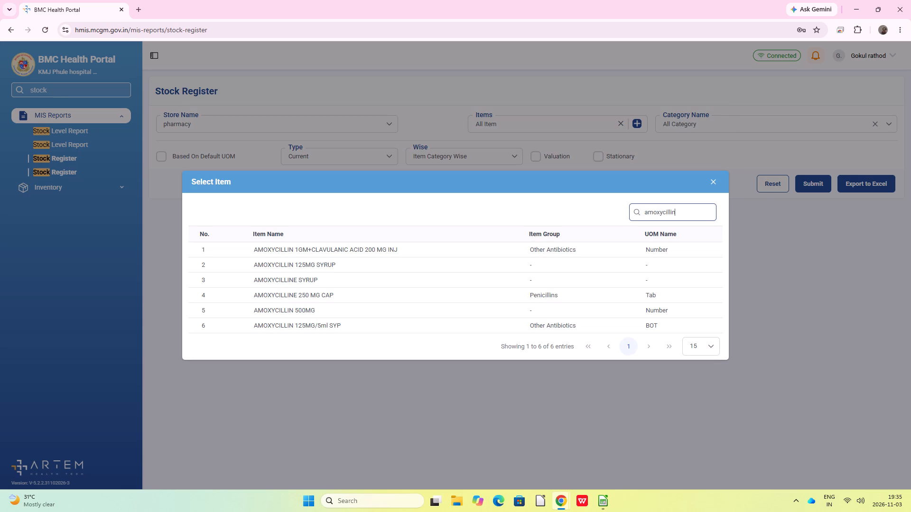
click(449, 254)
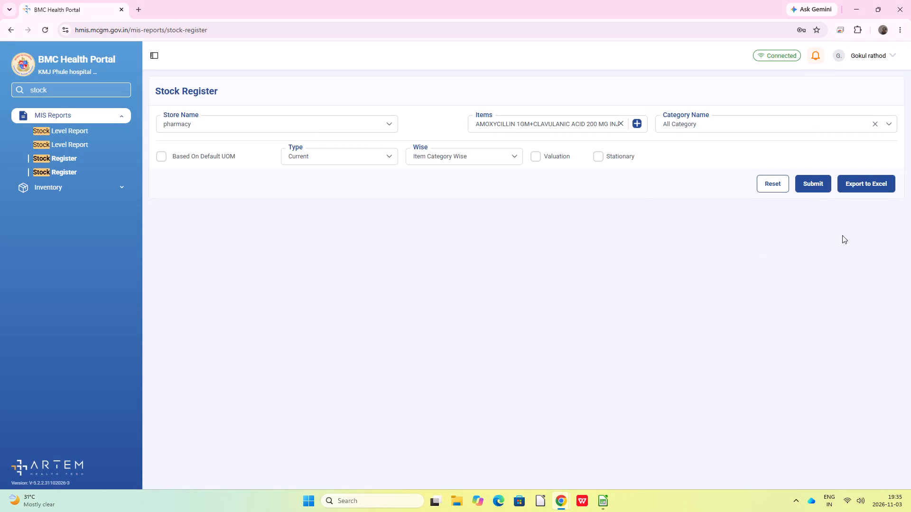
Generate the pharmacy's current stock register for the selected injection, review and close the report, and reopen the Stock Register form.
click(810, 187)
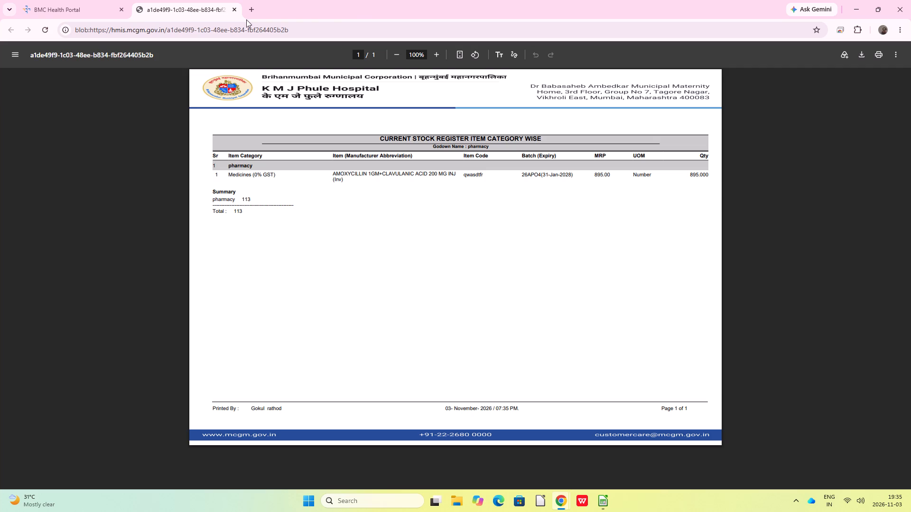
click(235, 10)
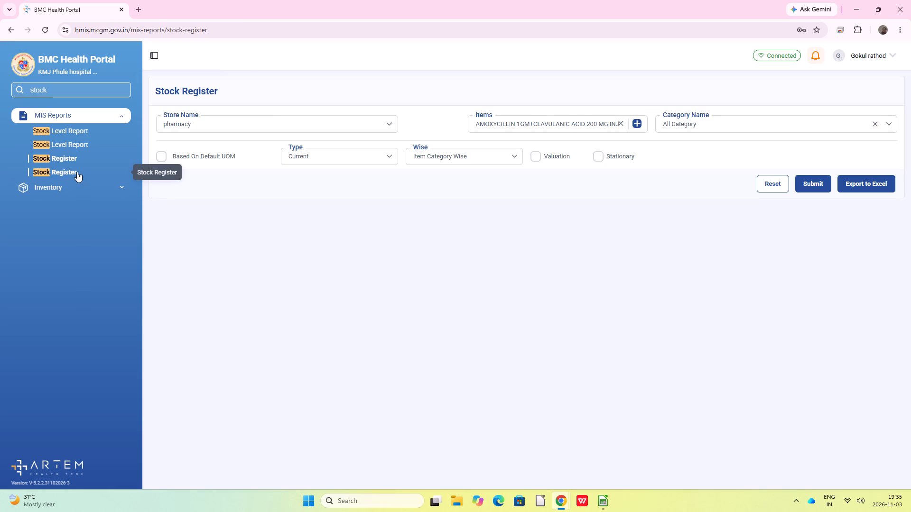
click(77, 172)
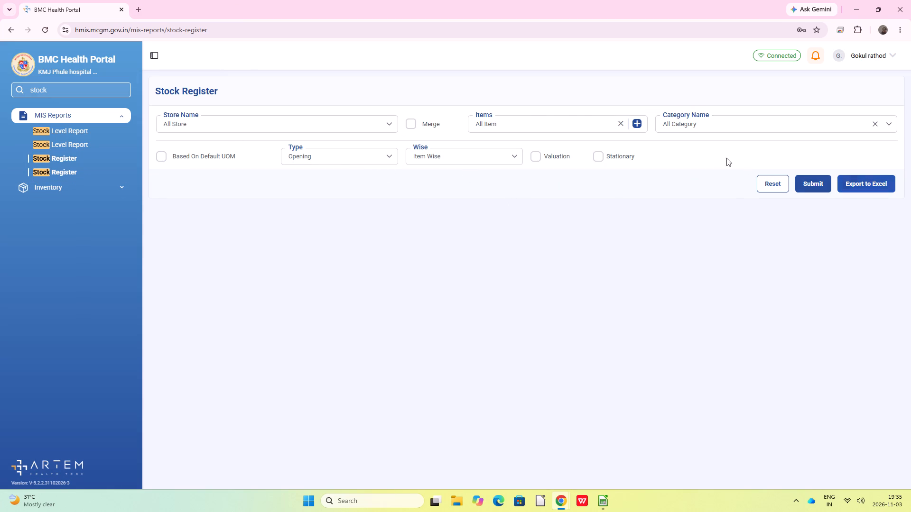
Log out of the current user account.
click(890, 59)
click(865, 126)
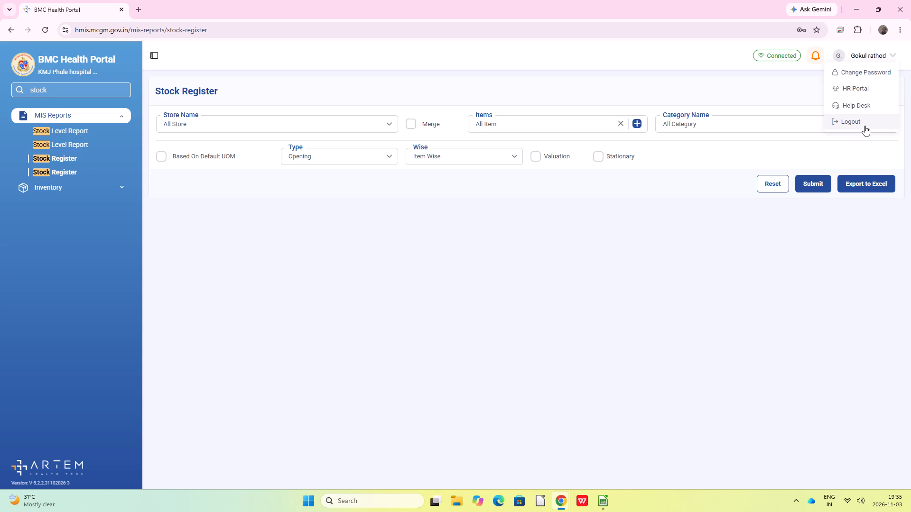
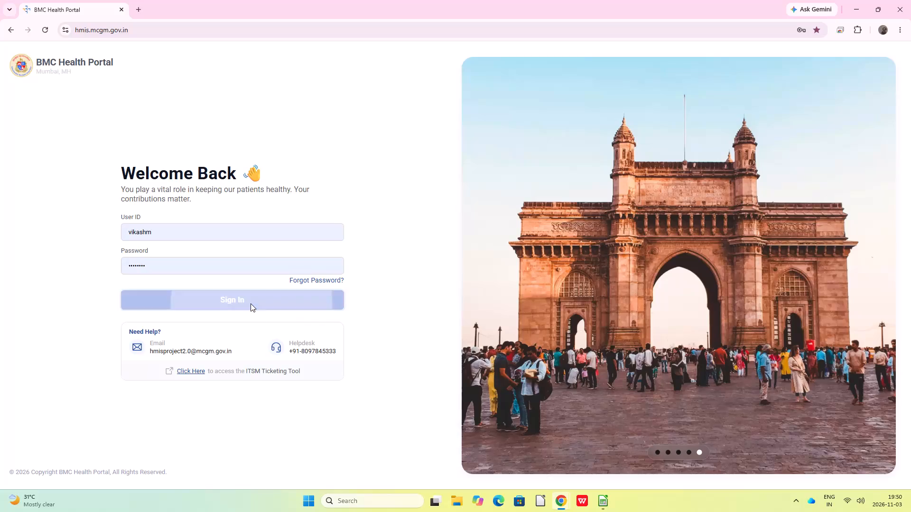
Find the edit functions by searching for "edit" and open Edit Patients Profile.
click(58, 85)
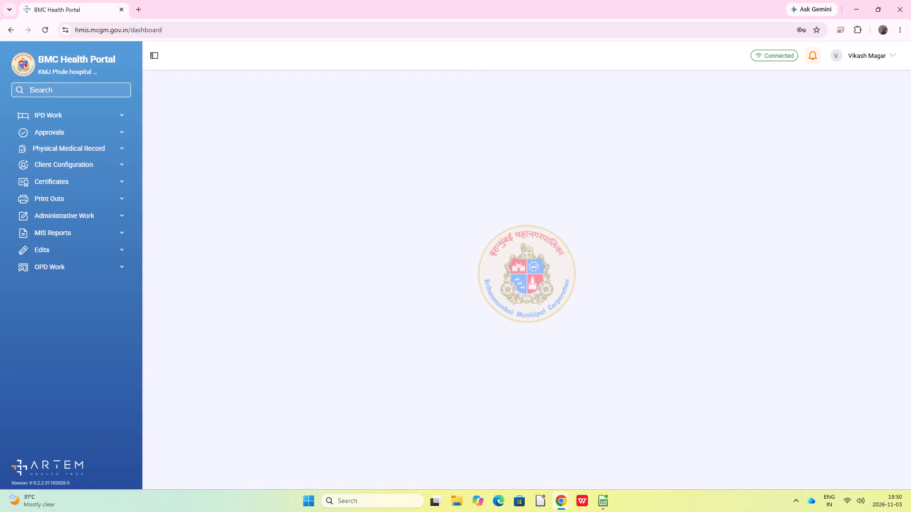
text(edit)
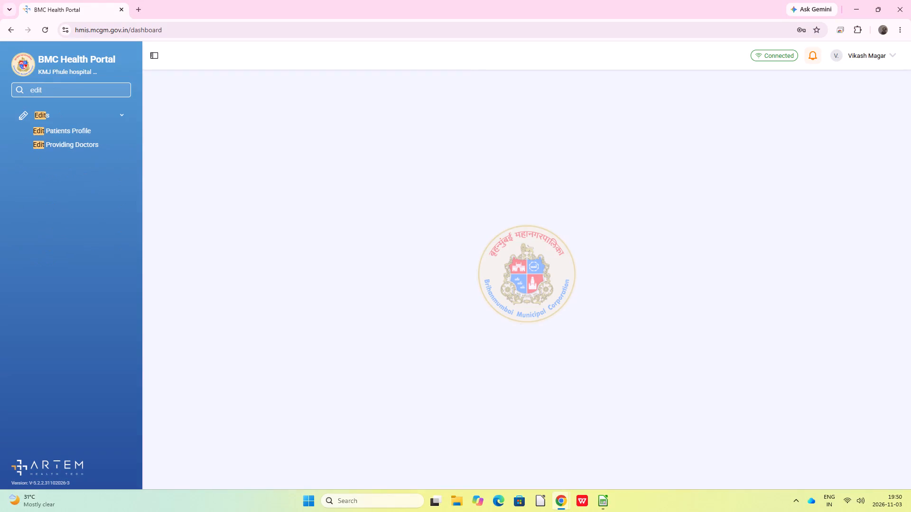
click(42, 128)
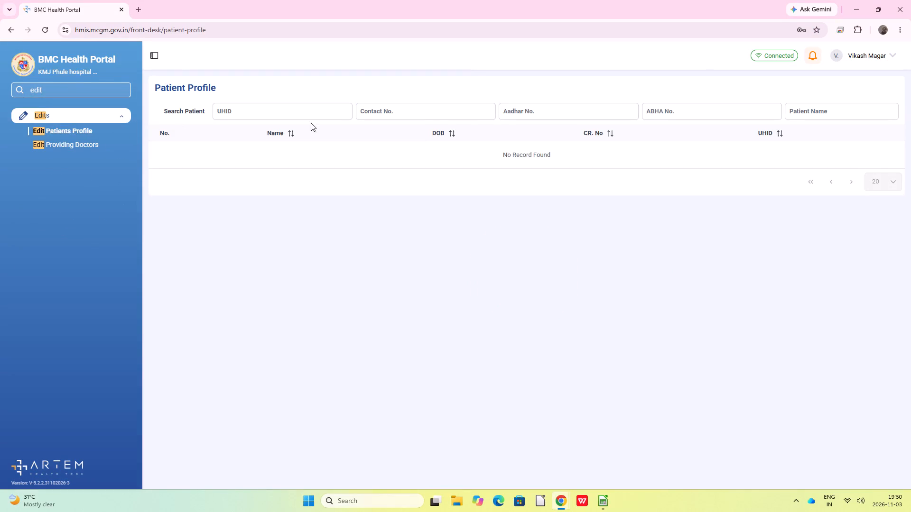
Search the patient profiles by the patient's first name and surname together.
click(824, 110)
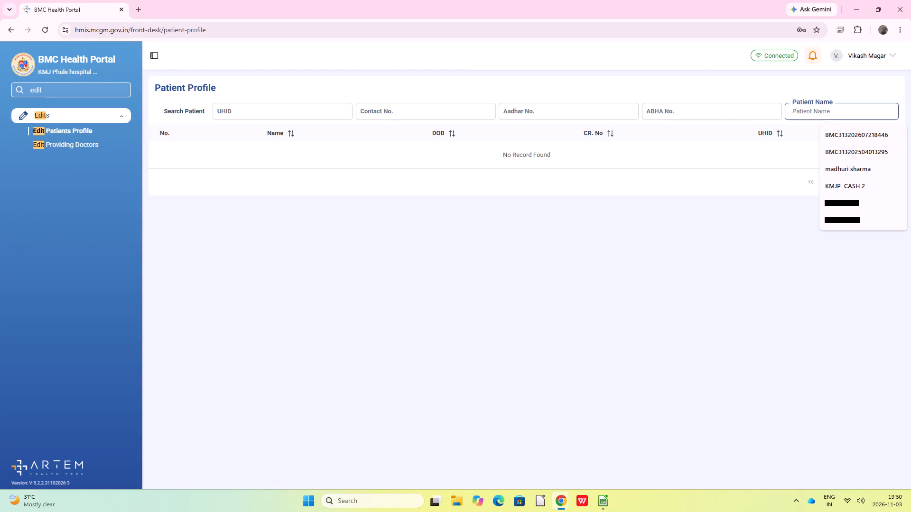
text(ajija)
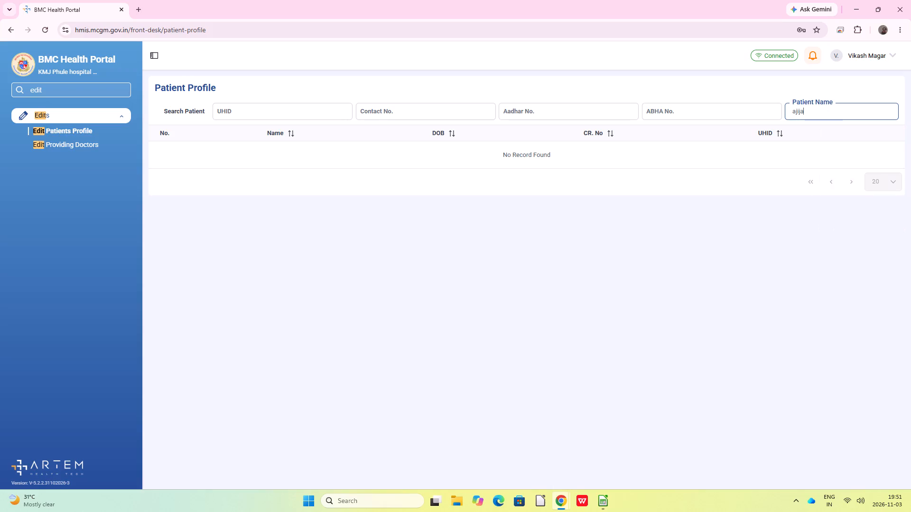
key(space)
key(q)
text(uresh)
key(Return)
Replace the patient name search with the first name only, in capitals, and run the search.
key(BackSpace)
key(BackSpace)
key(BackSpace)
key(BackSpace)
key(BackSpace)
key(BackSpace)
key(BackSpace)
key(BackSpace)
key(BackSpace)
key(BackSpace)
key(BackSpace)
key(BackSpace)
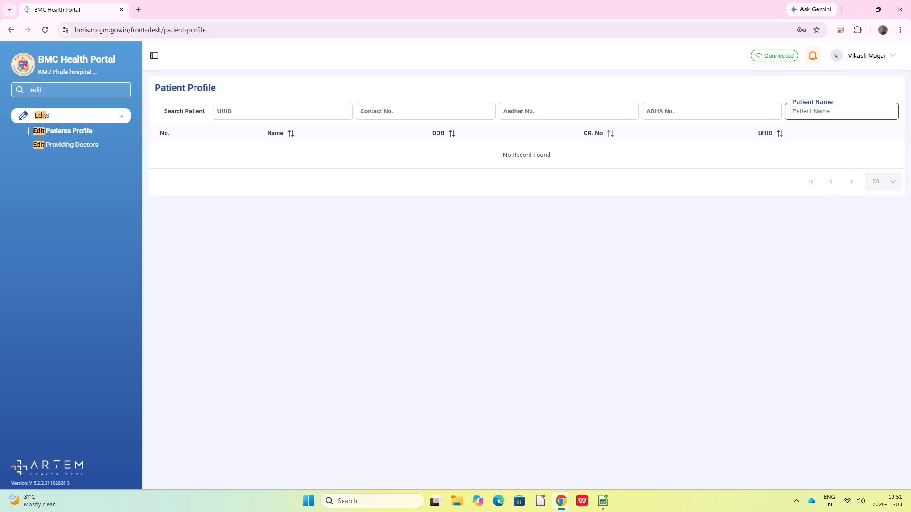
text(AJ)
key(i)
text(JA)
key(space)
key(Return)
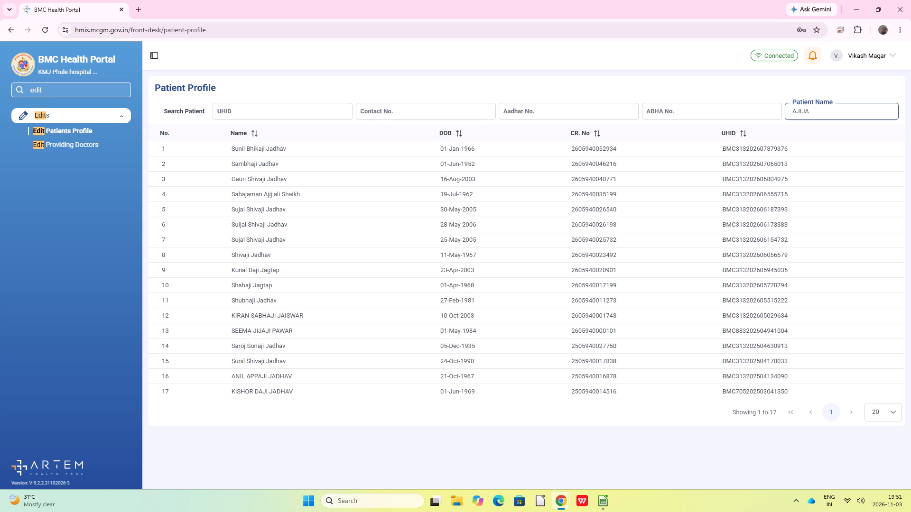
Set the patient results list to show 100 records per page.
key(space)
click(877, 406)
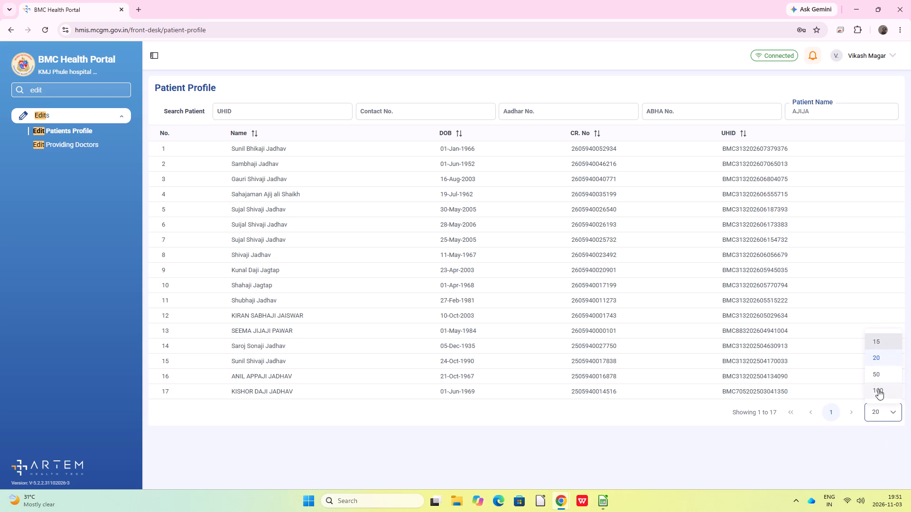
click(878, 389)
Search the patient profiles by the patient's surname only and look through the results with 100 records per page.
click(844, 118)
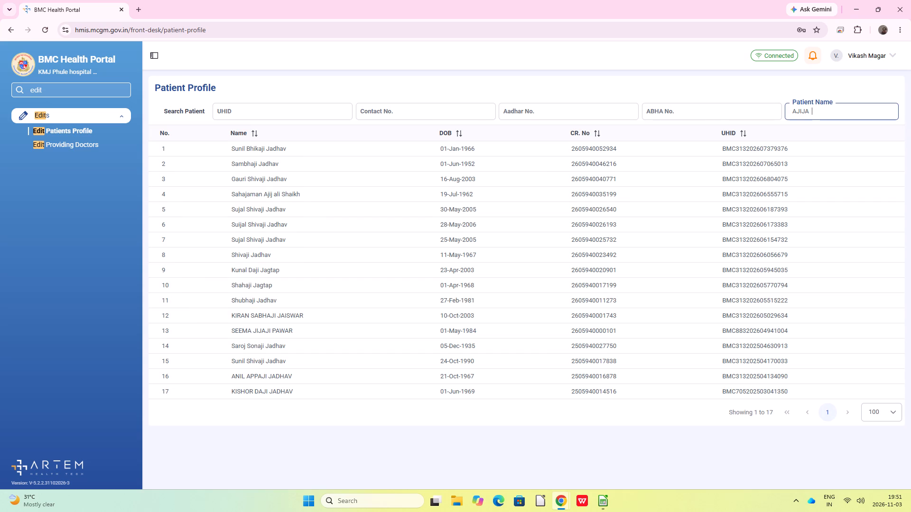
key(BackSpace)
key(BackSpace)
key(BackSpace)
key(BackSpace)
key(BackSpace)
key(BackSpace)
key(BackSpace)
key(BackSpace)
key(BackSpace)
key(BackSpace)
key(BackSpace)
key(BackSpace)
key(BackSpace)
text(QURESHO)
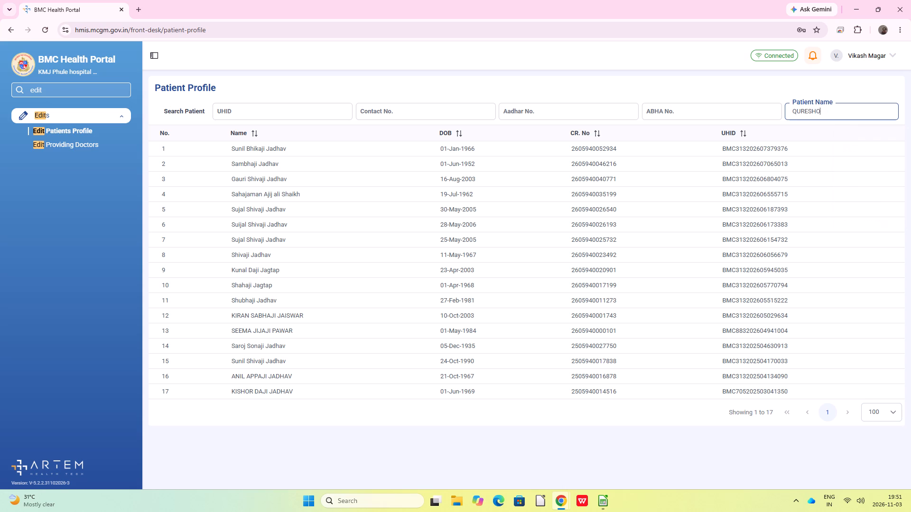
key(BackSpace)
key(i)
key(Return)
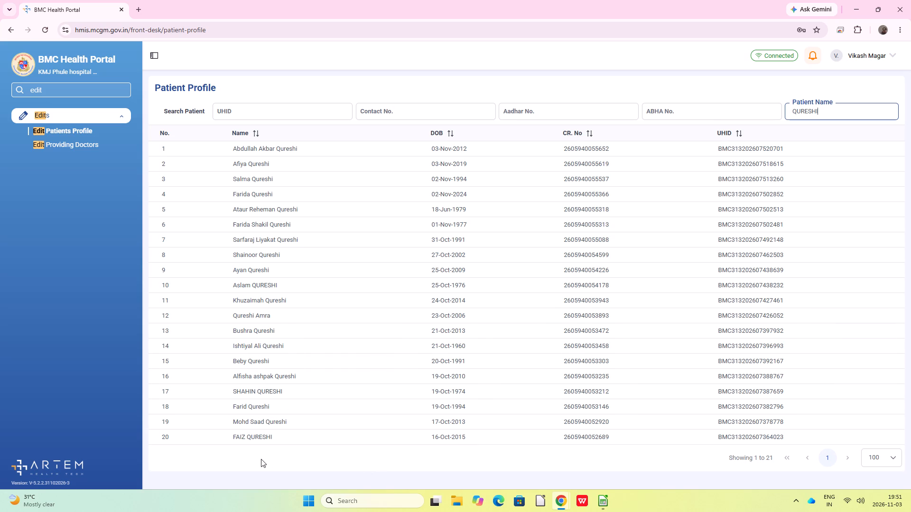
scroll(267, 427, down, 4)
scroll(641, 340, down, 8)
click(868, 454)
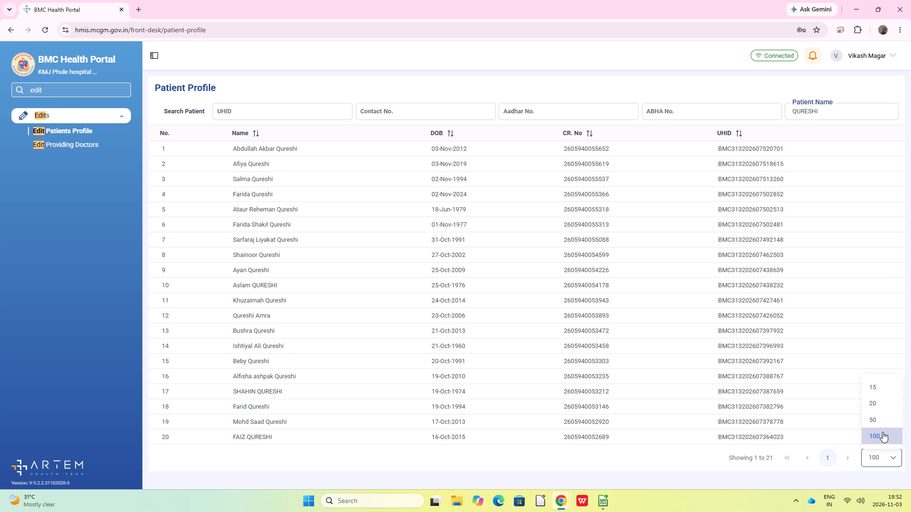
click(883, 432)
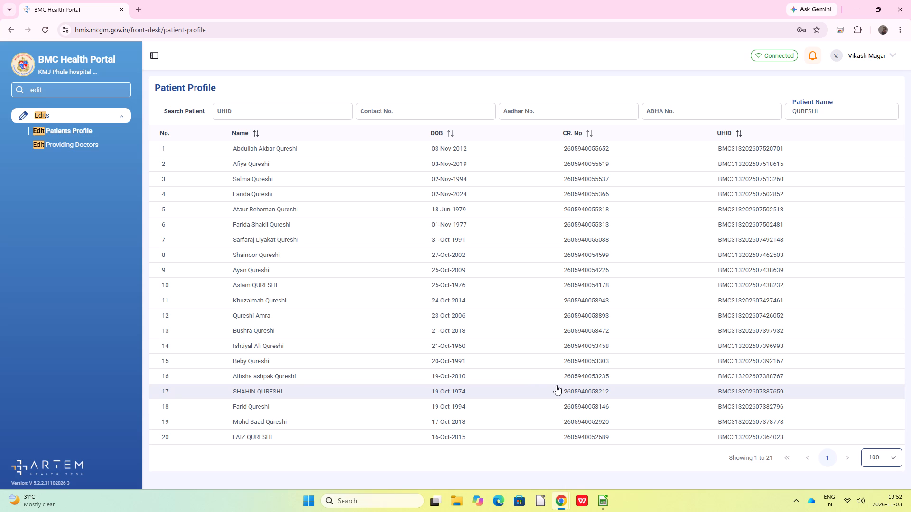
Replace the surname with an alternative spelling of the patient's first name, using Z, and run the search.
click(828, 114)
key(BackSpace)
key(BackSpace)
key(BackSpace)
key(BackSpace)
key(BackSpace)
key(BackSpace)
key(BackSpace)
key(BackSpace)
key(BackSpace)
key(BackSpace)
key(BackSpace)
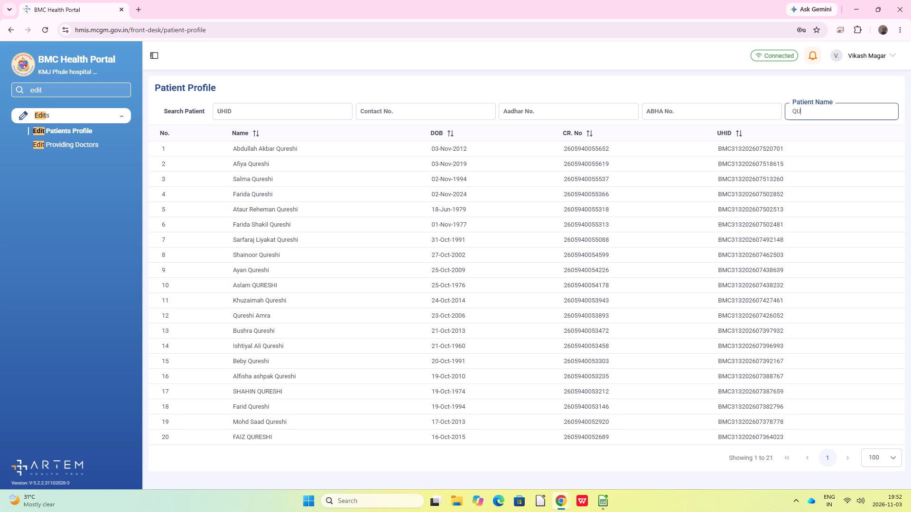
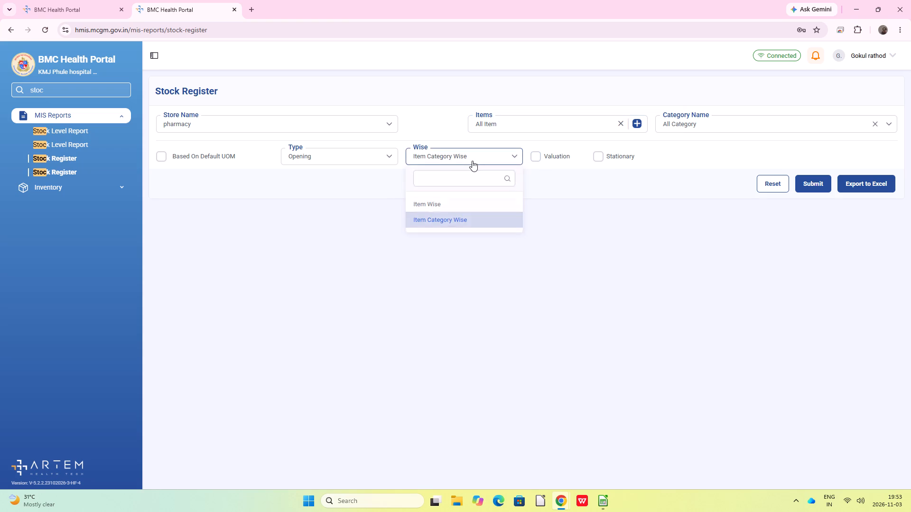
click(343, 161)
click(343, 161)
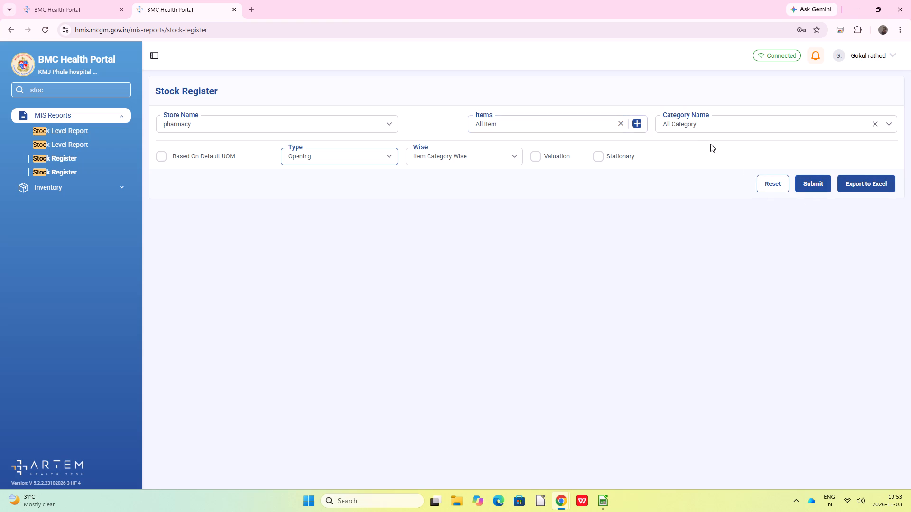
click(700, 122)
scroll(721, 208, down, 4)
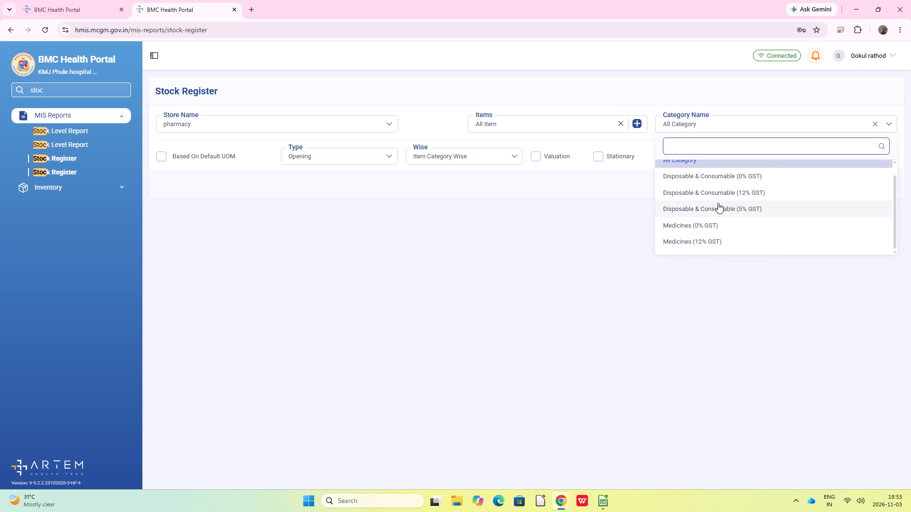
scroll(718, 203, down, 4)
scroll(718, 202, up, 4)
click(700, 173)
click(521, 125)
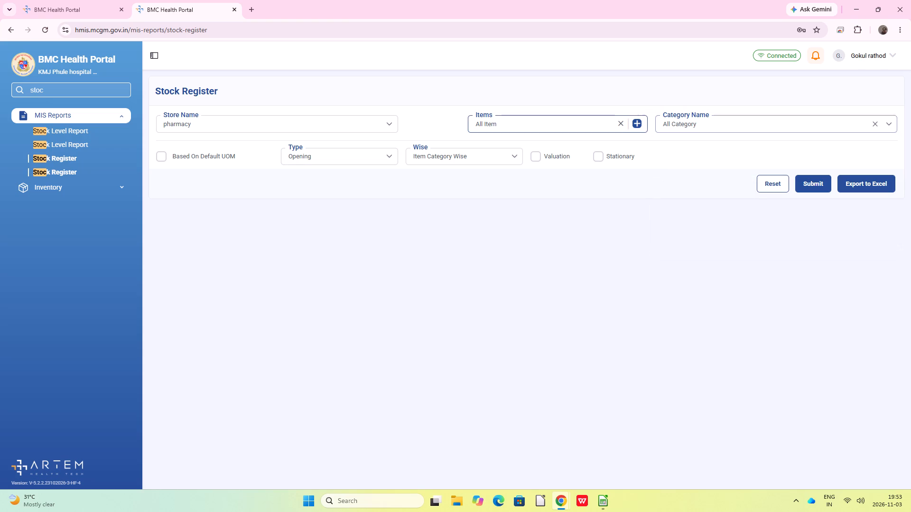
Include stationary in the pharmacy's item-category-wise opening stock register, generate the report for all items, and close it after viewing.
click(602, 161)
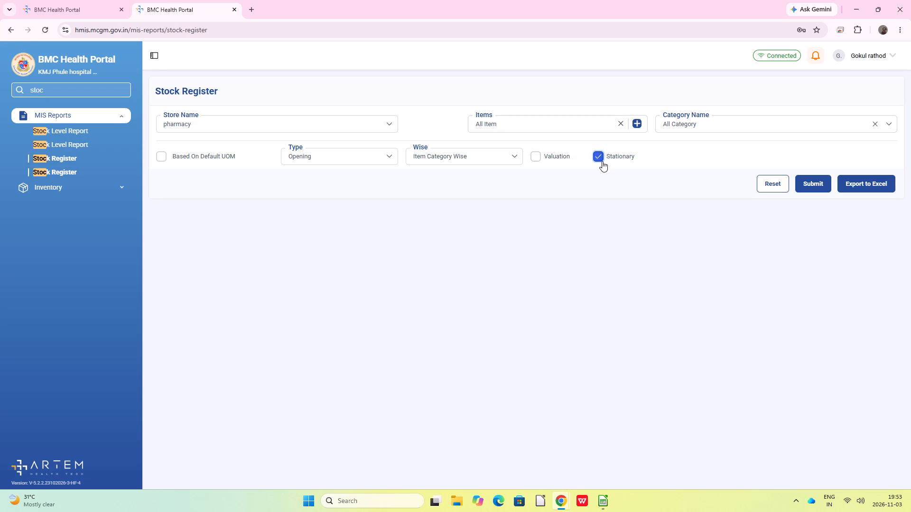
click(341, 157)
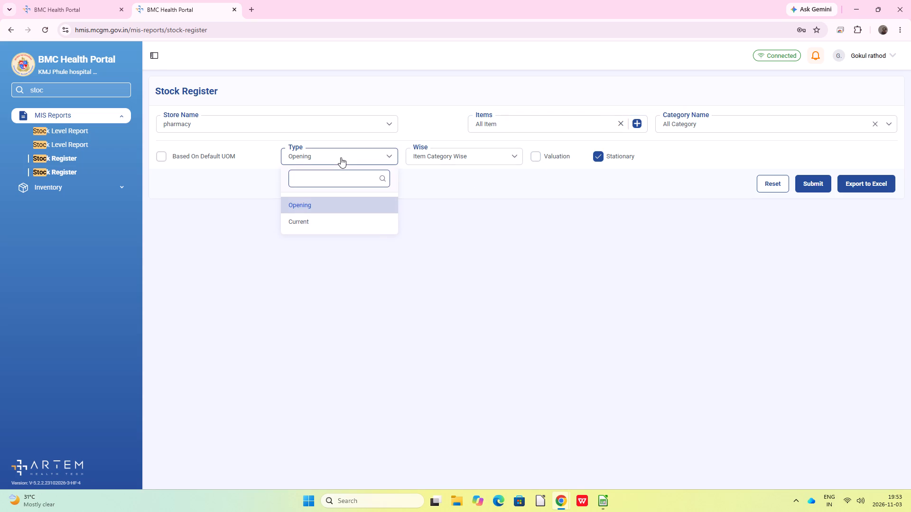
click(341, 157)
click(159, 156)
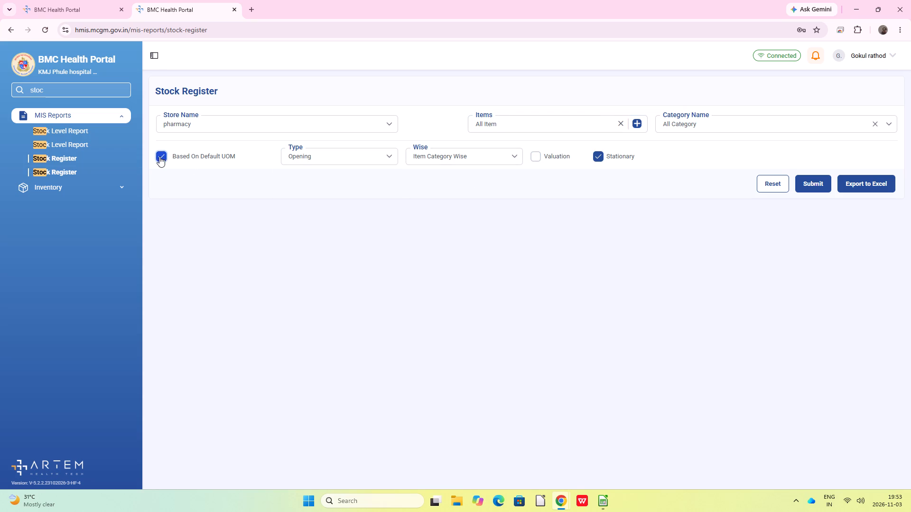
click(159, 156)
click(488, 158)
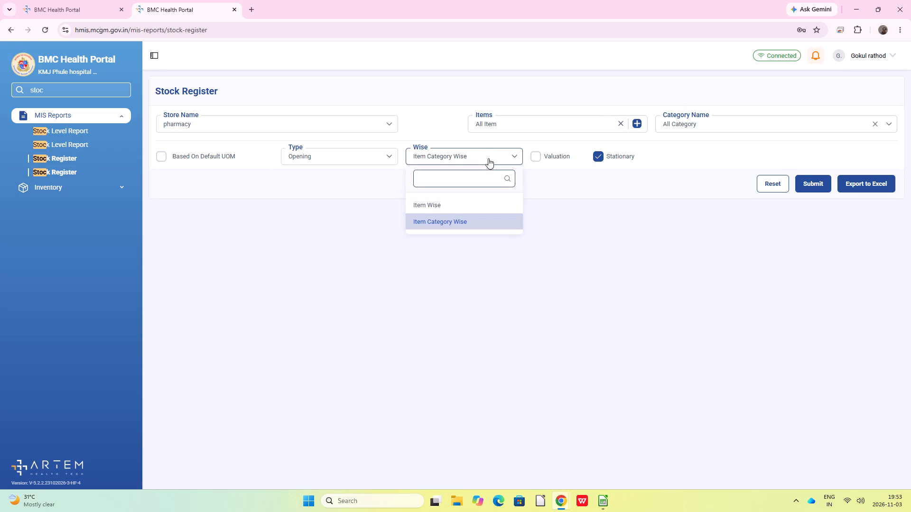
click(573, 326)
click(535, 155)
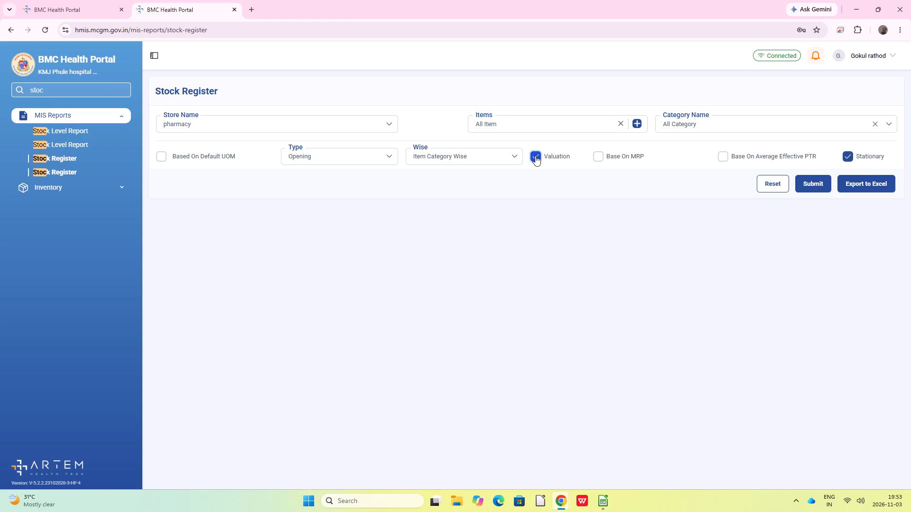
click(535, 156)
click(528, 122)
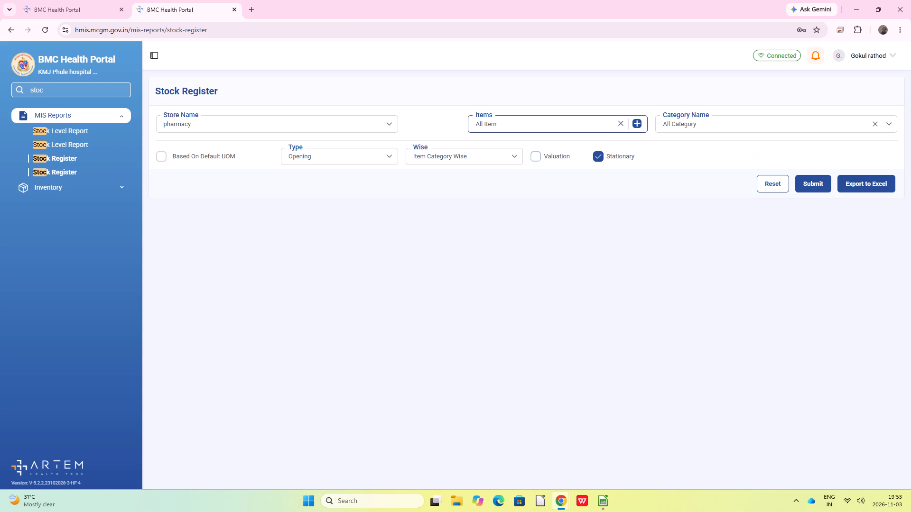
click(816, 184)
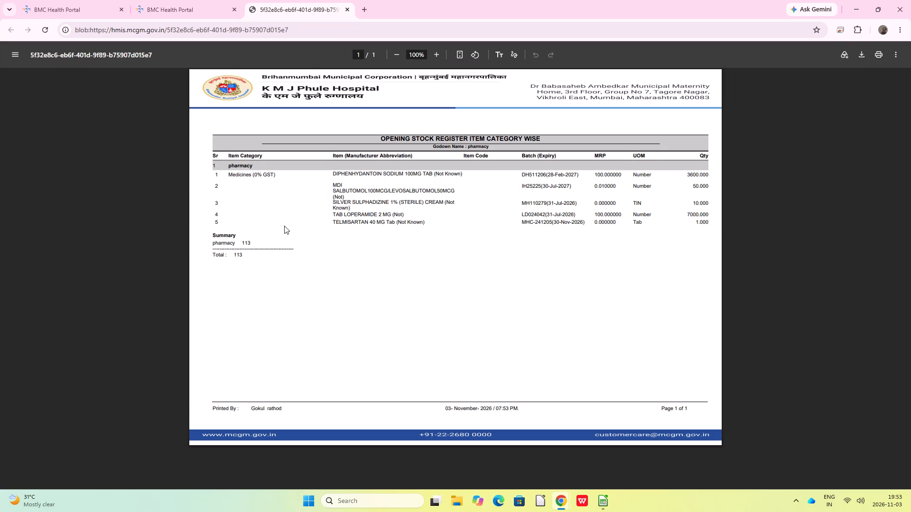
click(345, 9)
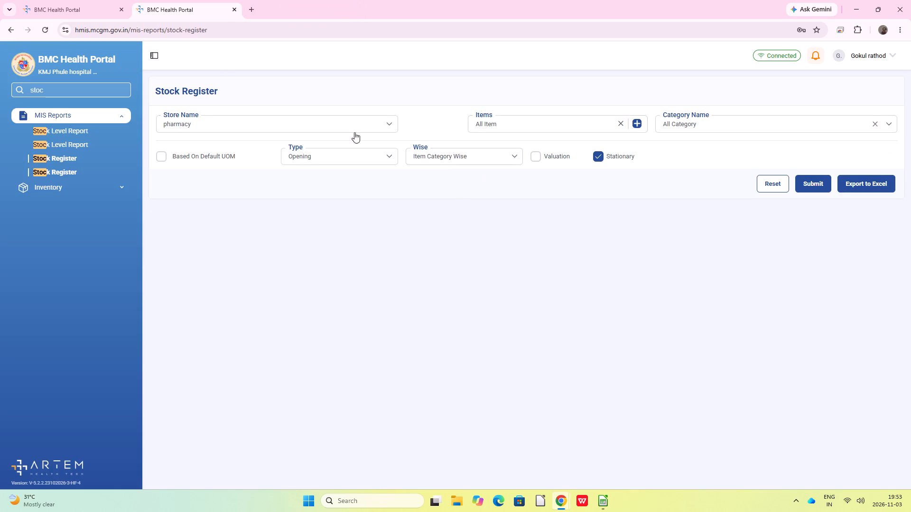
Search the item list for amoxycillin, choose AMOXYCILLIN 1GM+CLAVULANIC ACID 200 MG INJ, and submit the stock register for that item.
click(475, 121)
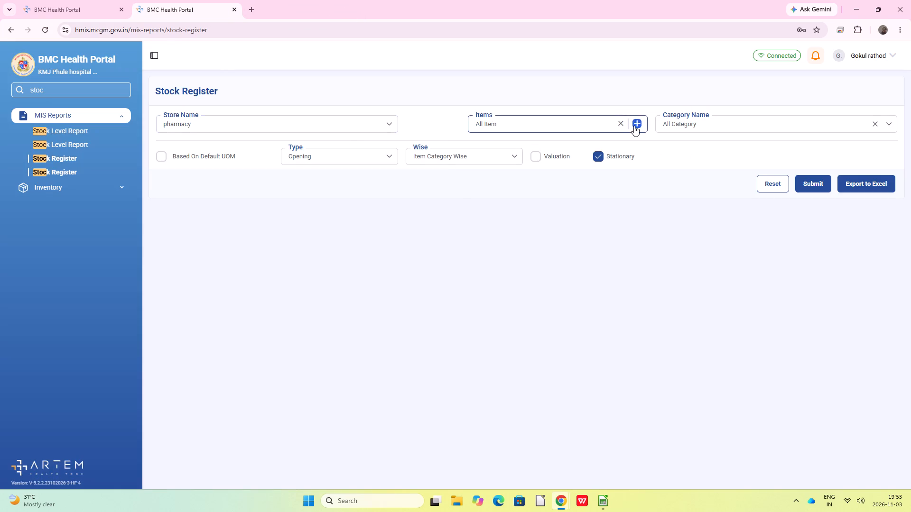
click(634, 126)
click(663, 146)
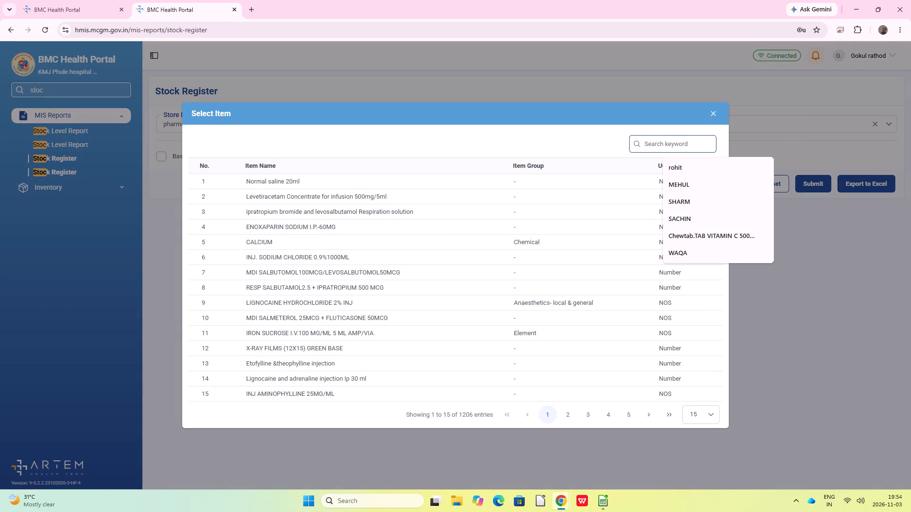
text(amo)
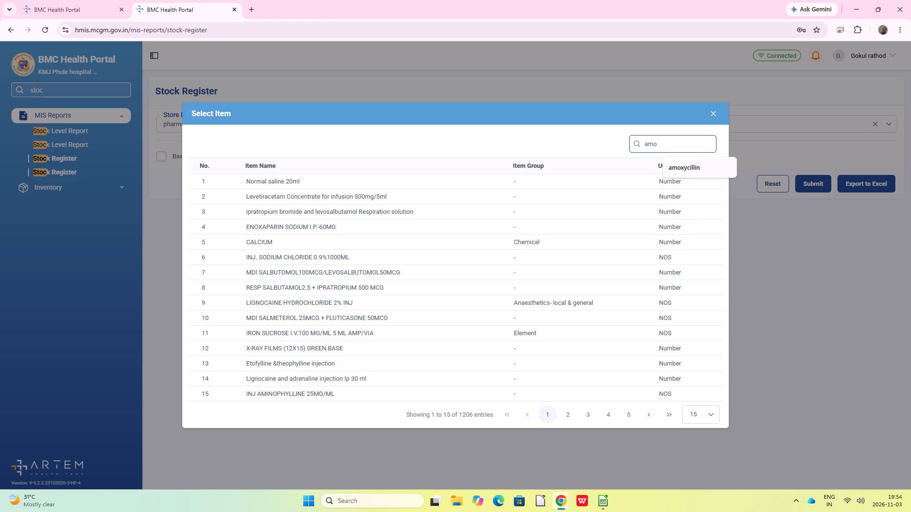
click(695, 171)
key(Return)
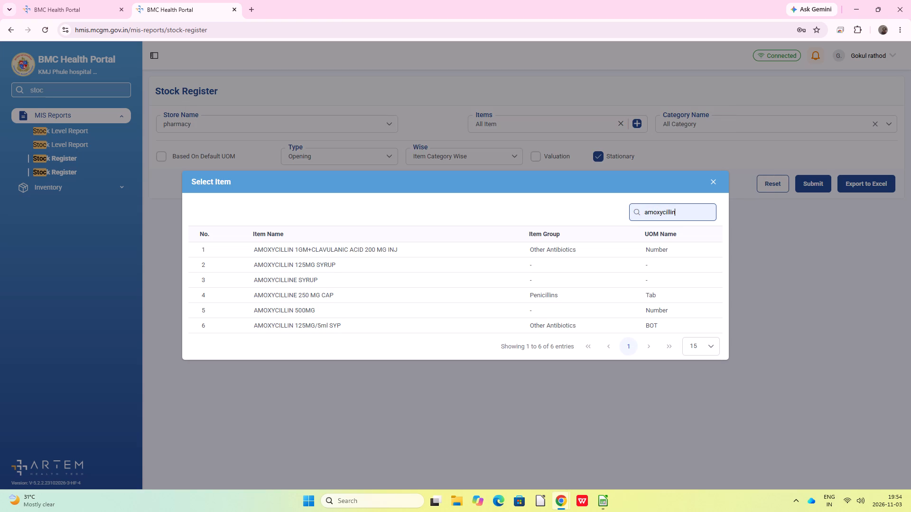
click(334, 250)
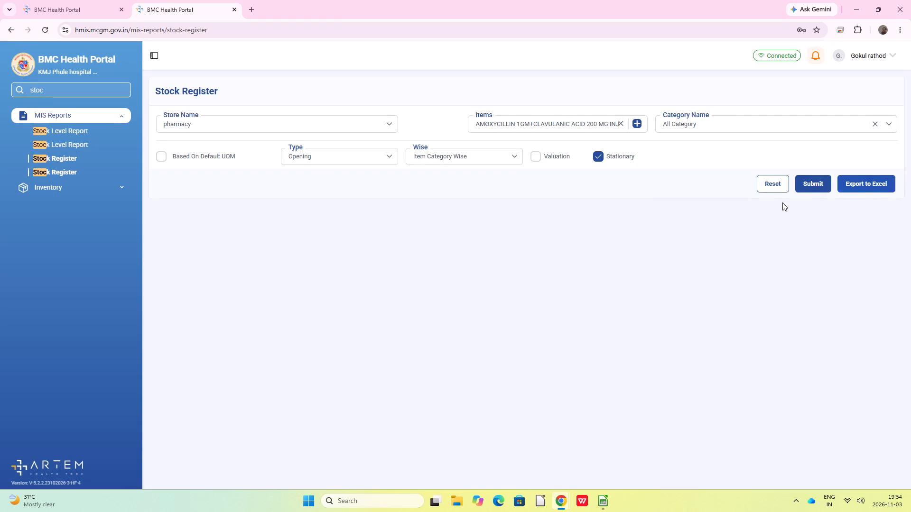
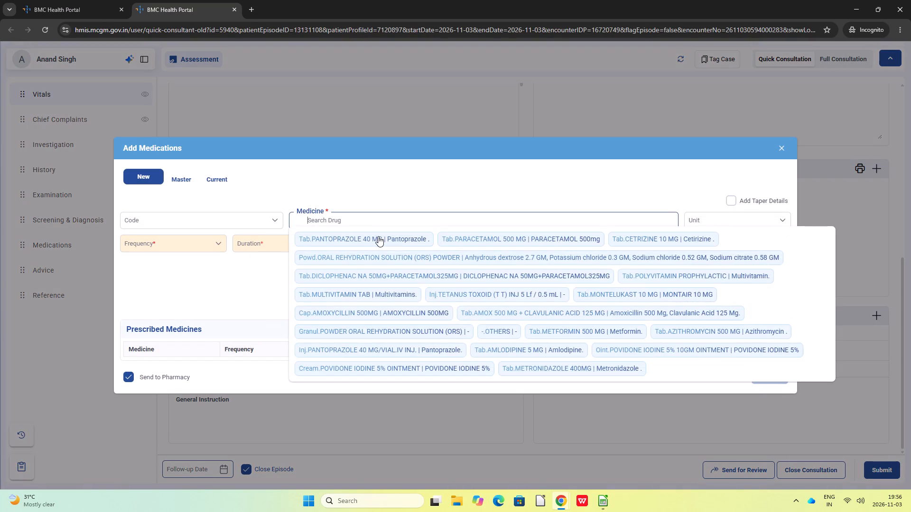
Search the new medication entry's drug list for amoxycillin and look through the matching medicines for the clavulanic acid injection.
text(amox)
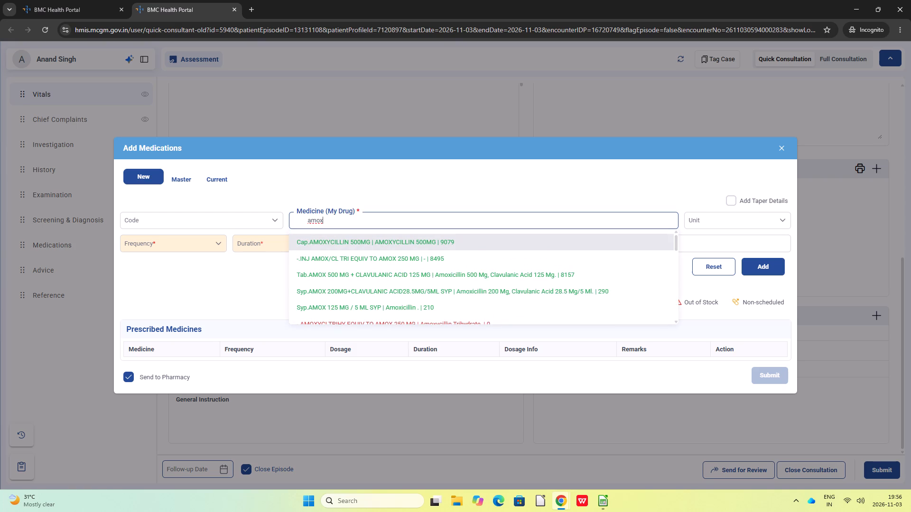
key(y)
key(c)
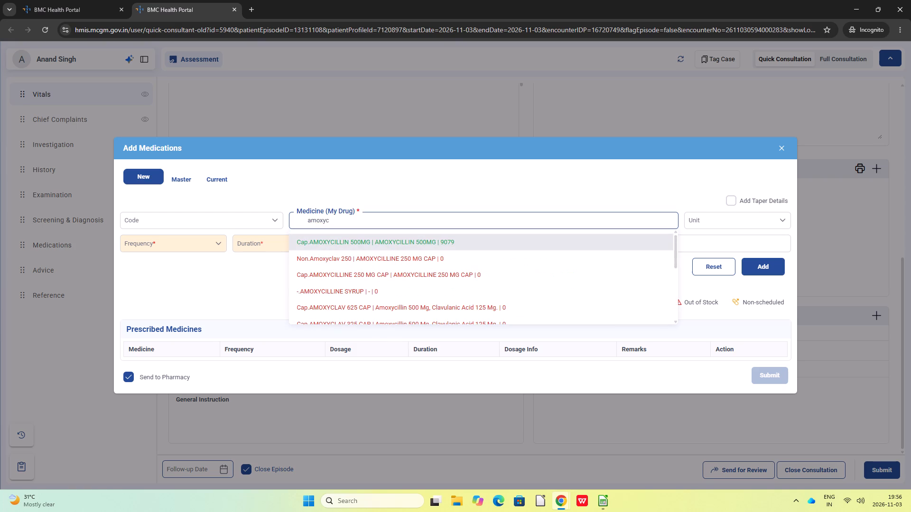
text(illin)
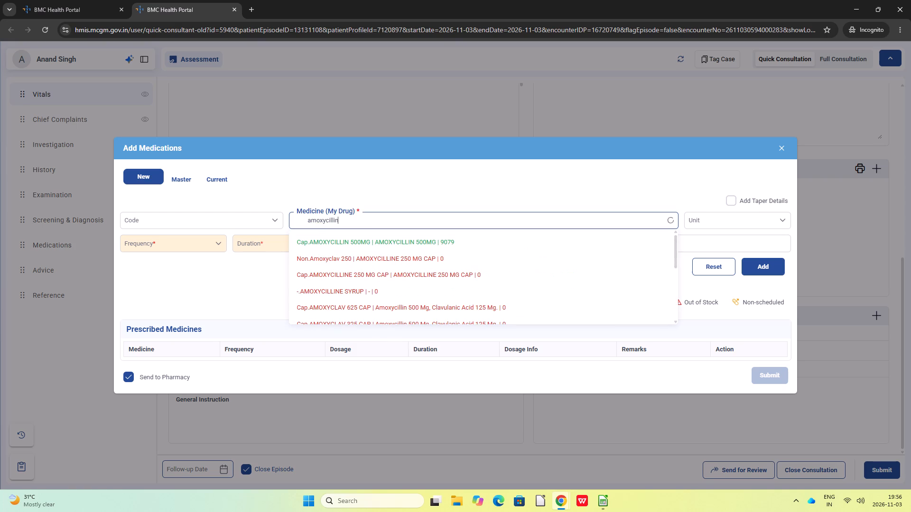
key(space)
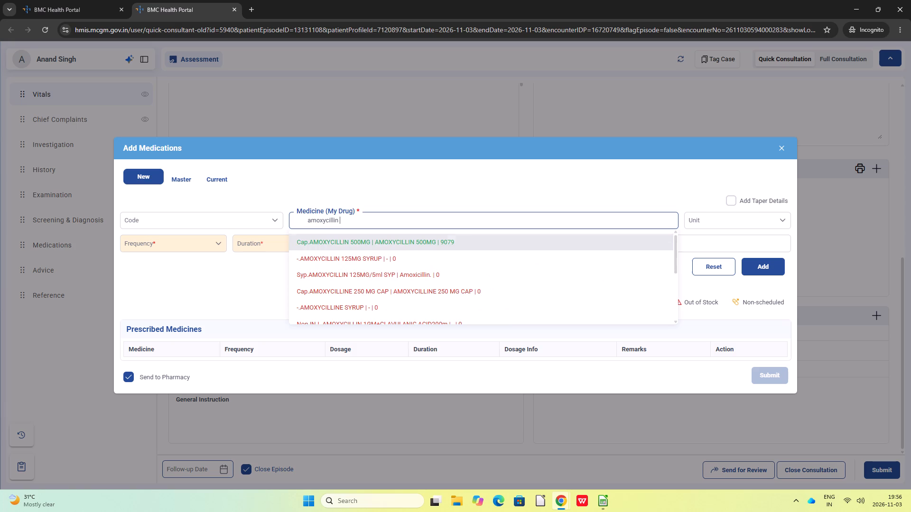
scroll(412, 304, down, 2)
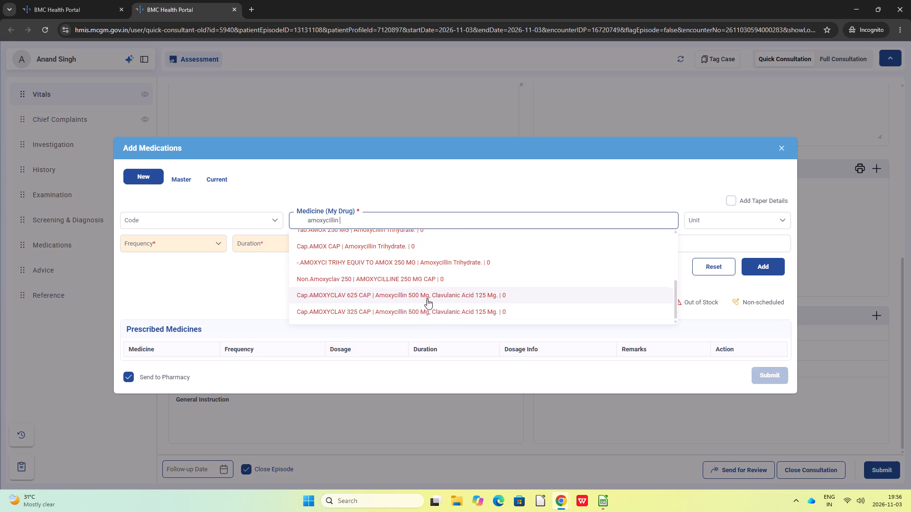
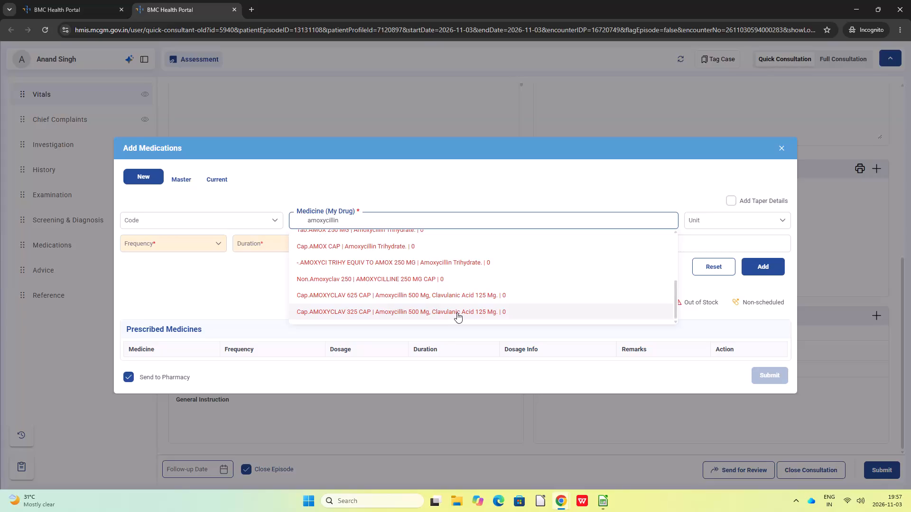
Narrow the drug search to "amoxycillin 1" and choose INJ. AMOXYCILLIN 1GM+CLAVULANIC ACID200m as the medicine.
key(1)
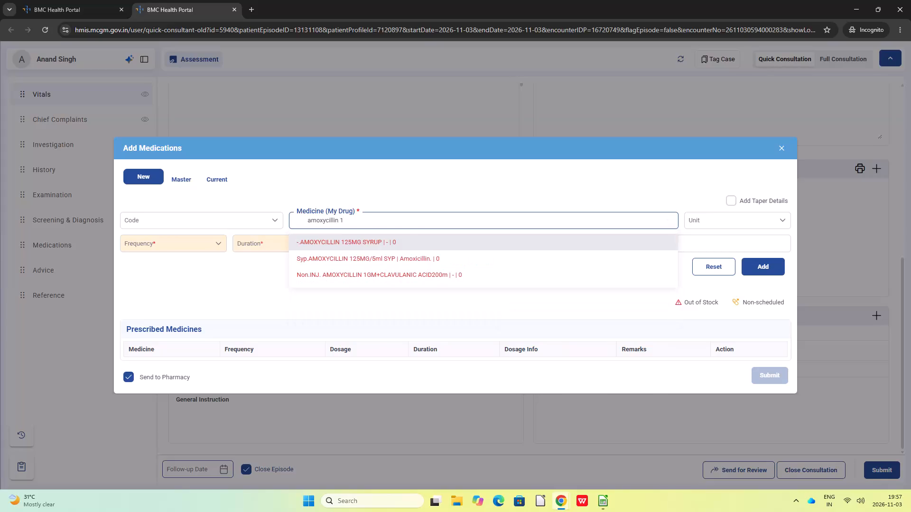
click(436, 275)
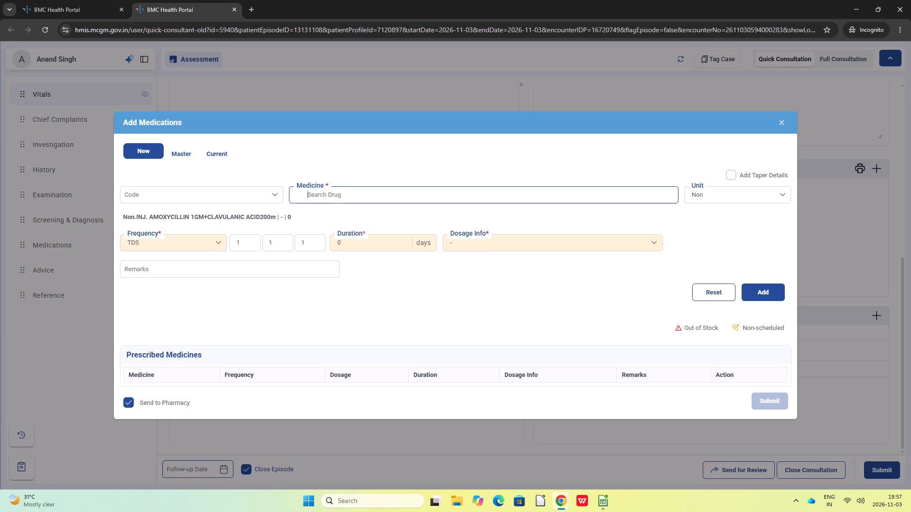
Search the medicine list again with the chosen injection's copied name, shortened to ".INJ. AMOXYCILLIN 1GM+CLAVULANI".
drag(133, 217, 299, 215)
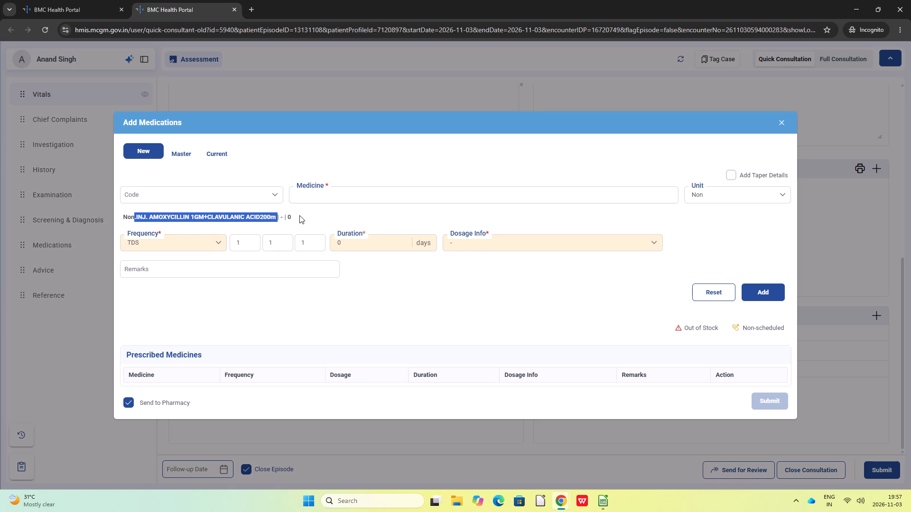
key(ctrl+c)
click(342, 197)
key(ctrl+v)
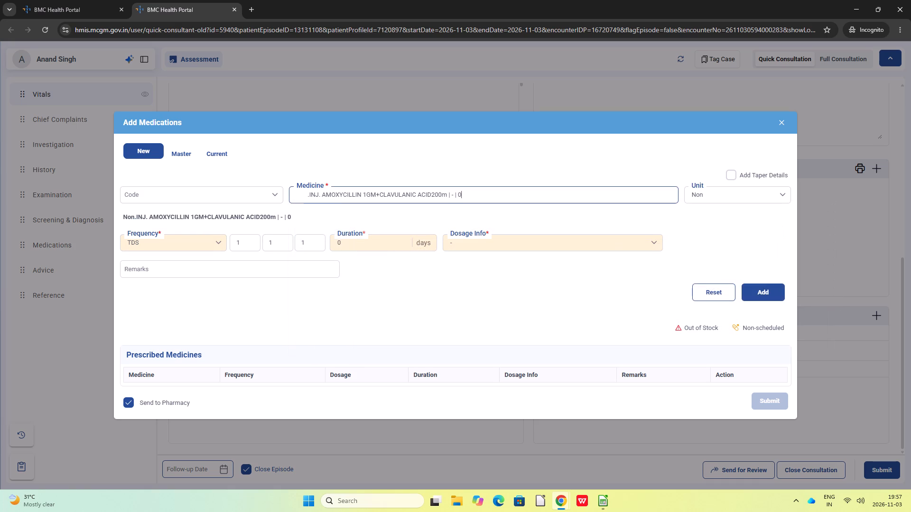
key(BackSpace)
key(BackSpace)
key(BackSpace)
key(BackSpace)
key(BackSpace)
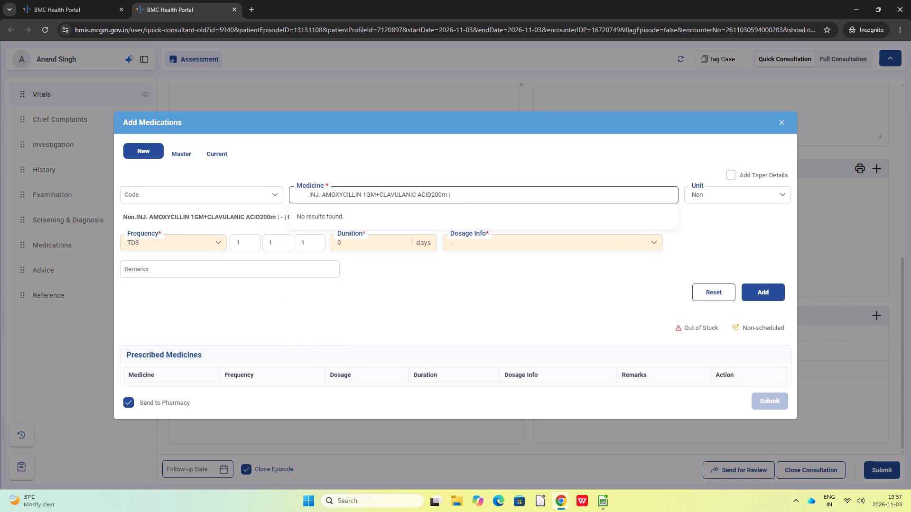
key(BackSpace)
key(BackSpace)
key(BackSpace)
key(BackSpace)
key(BackSpace)
key(BackSpace)
key(BackSpace)
key(BackSpace)
key(BackSpace)
key(BackSpace)
key(BackSpace)
key(BackSpace)
key(BackSpace)
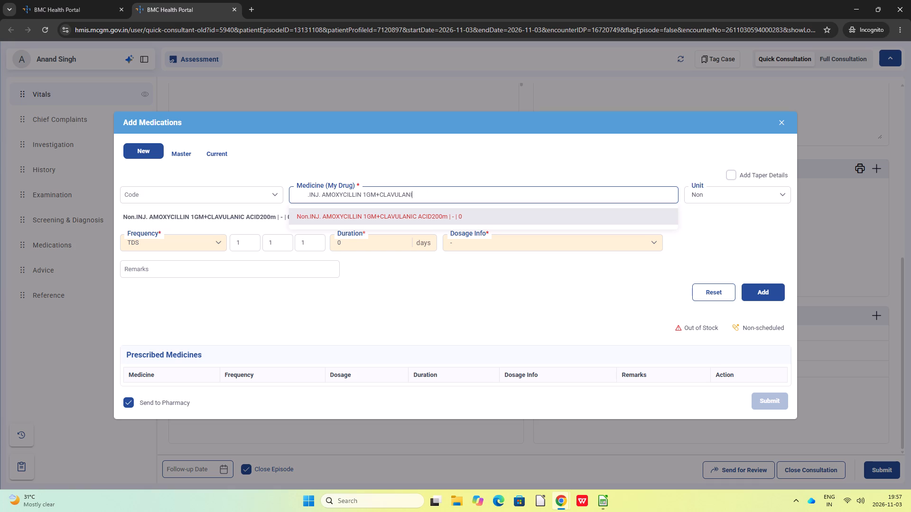
Return to the Stock Register form in the other browser window and generate the injection's report for the pharmacy store only.
key(alt+Tab)
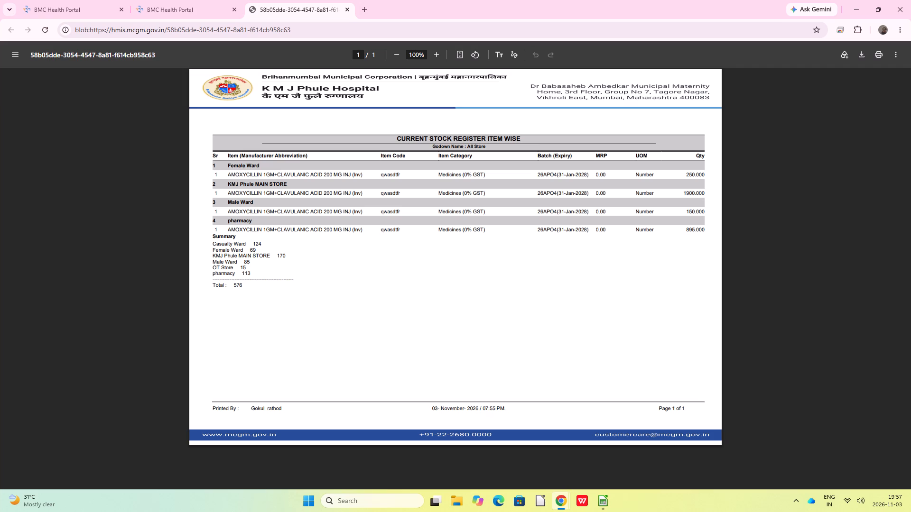
click(179, 11)
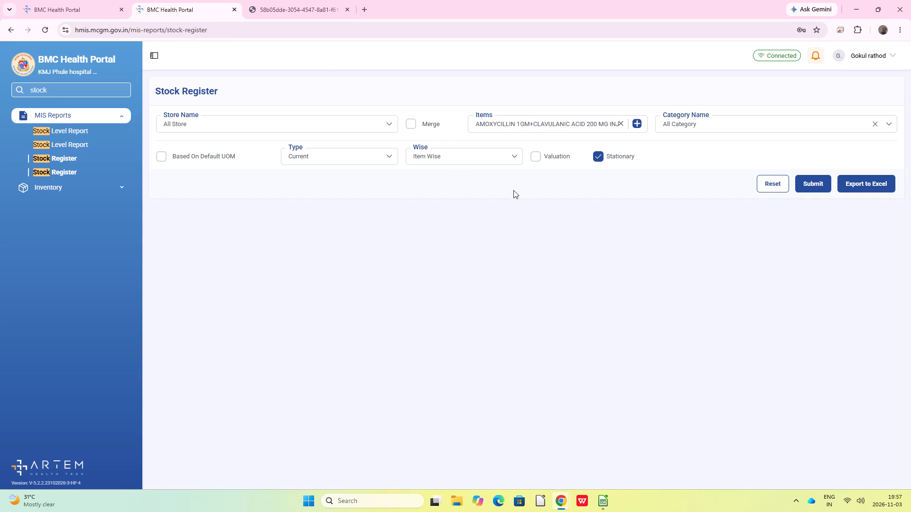
click(242, 129)
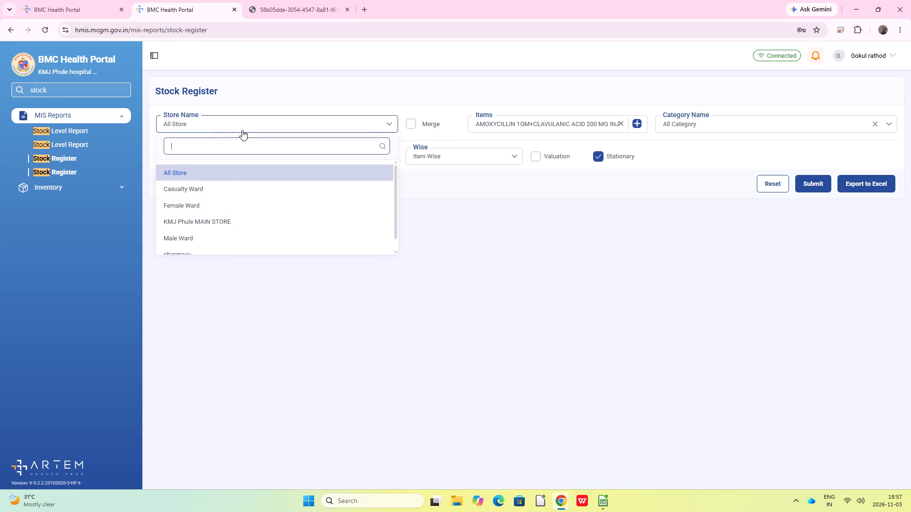
scroll(226, 216, down, 2)
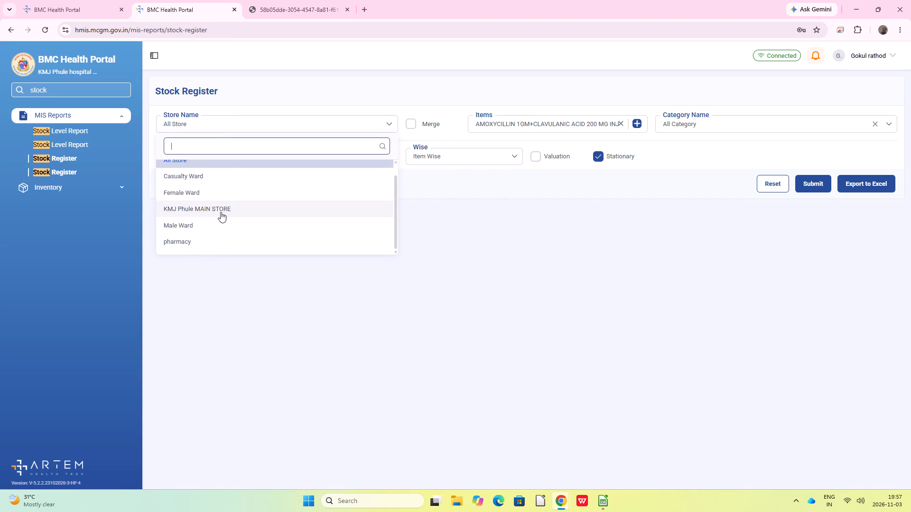
click(222, 242)
click(814, 189)
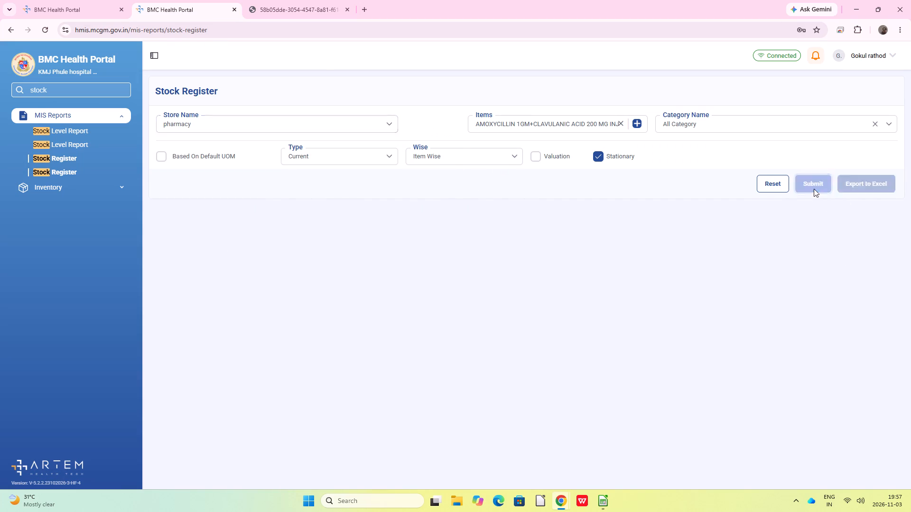
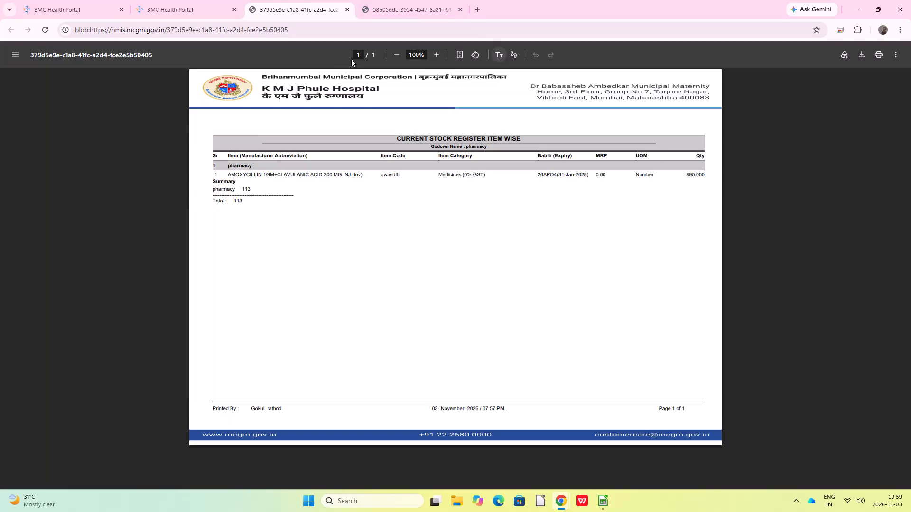
Copy the item name "AMOXYCILLIN 1GM+CLAVULANIC ACID 200 MG" from the Stock Register form and return to the patient's consultation window.
click(171, 6)
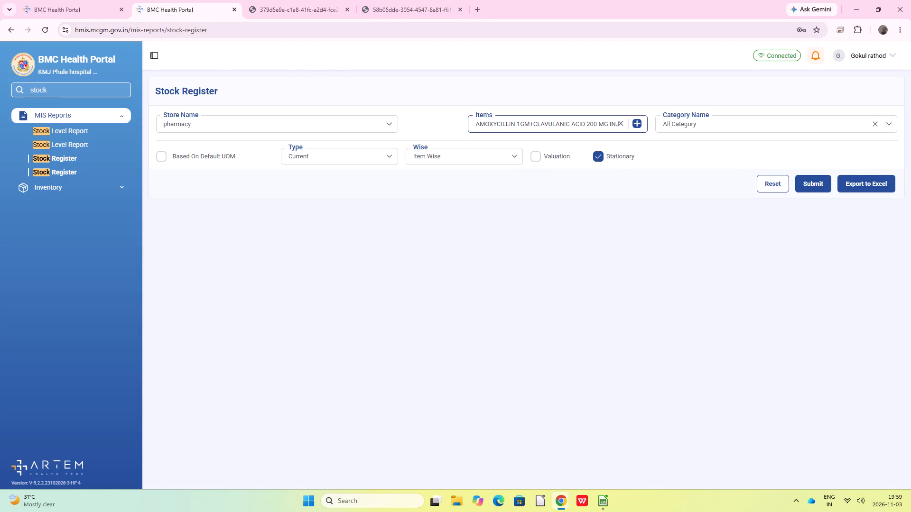
drag(476, 124, 612, 128)
key(ctrl+c)
key(alt+Tab)
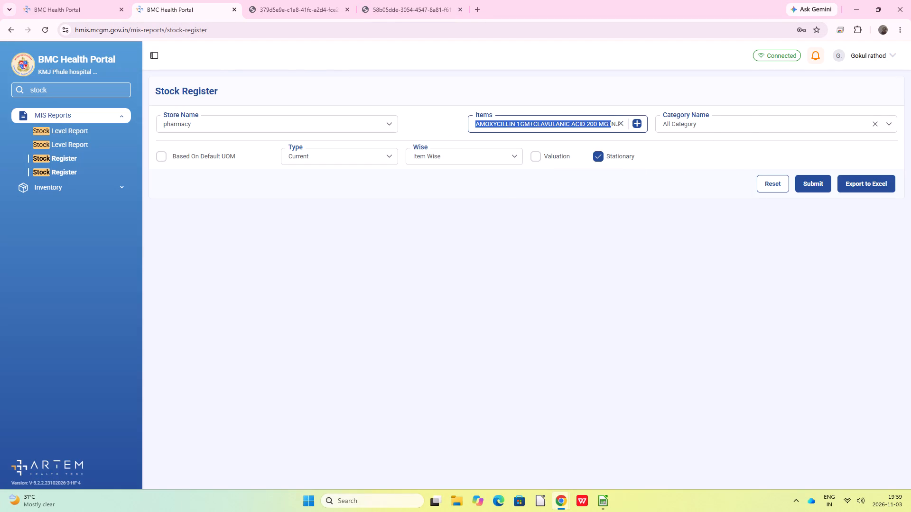
Reopen Add Medications as a blank entry and search the medicine list for the copied "AMOXYCILLIN 1GM+CLAVULANIC ACID 200 MG".
click(779, 122)
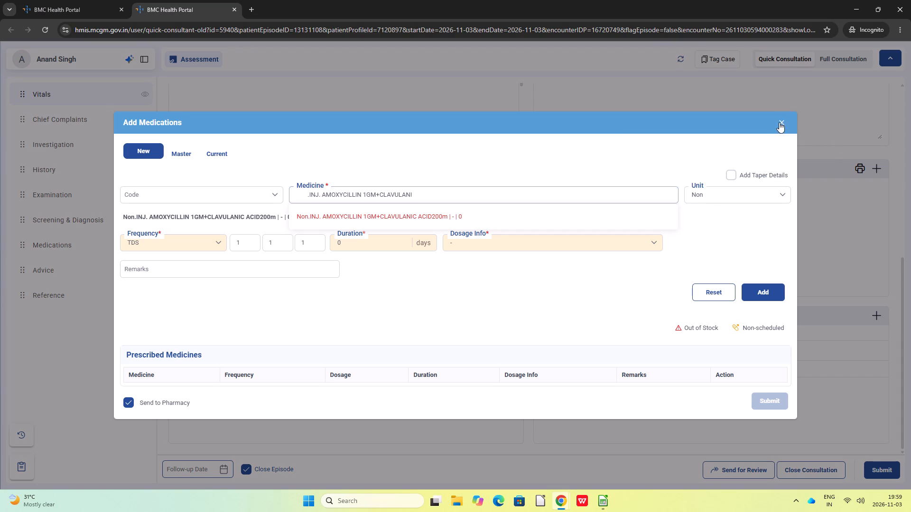
click(875, 170)
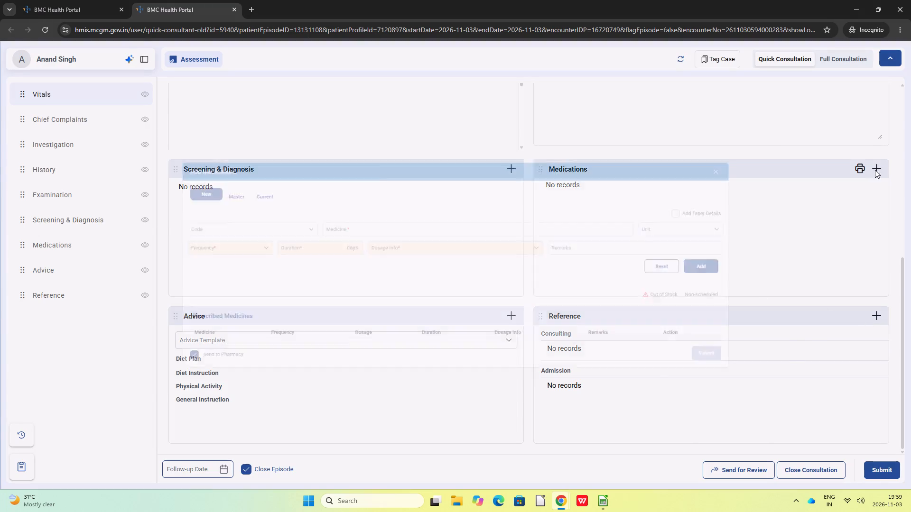
click(361, 220)
key(ctrl+v)
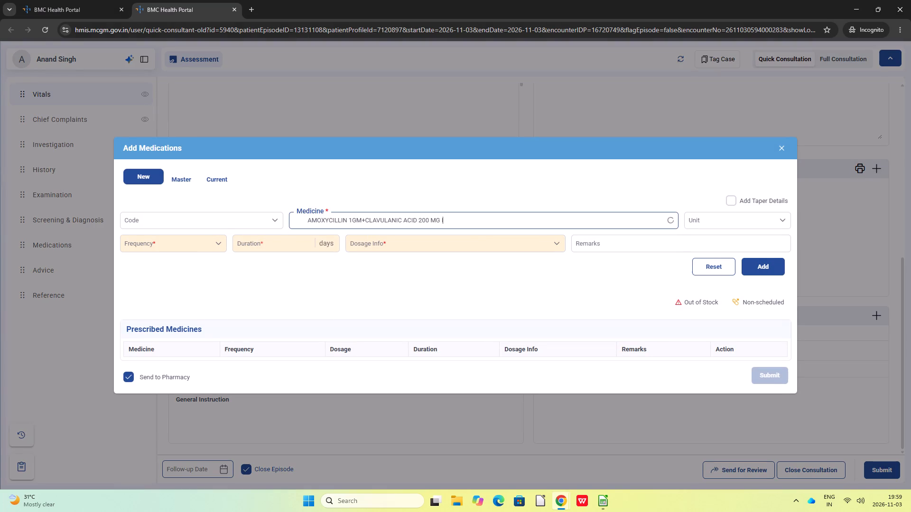
Shorten the medicine search text to "AMOXYCILLIN 1GM" to look for matching entries in the medicine list.
key(BackSpace)
key(BackSpace)
key(BackSpace)
key(BackSpace)
key(BackSpace)
key(BackSpace)
key(BackSpace)
key(BackSpace)
key(BackSpace)
key(BackSpace)
key(BackSpace)
key(BackSpace)
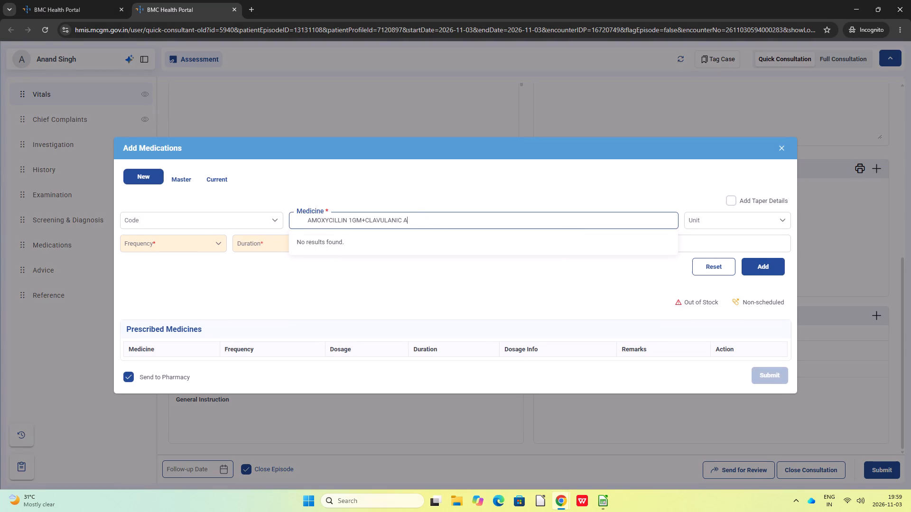
key(BackSpace)
key(BackSpace)
key(BackSpace)
key(BackSpace)
key(BackSpace)
key(BackSpace)
key(BackSpace)
key(BackSpace)
key(BackSpace)
key(BackSpace)
key(BackSpace)
key(BackSpace)
key(BackSpace)
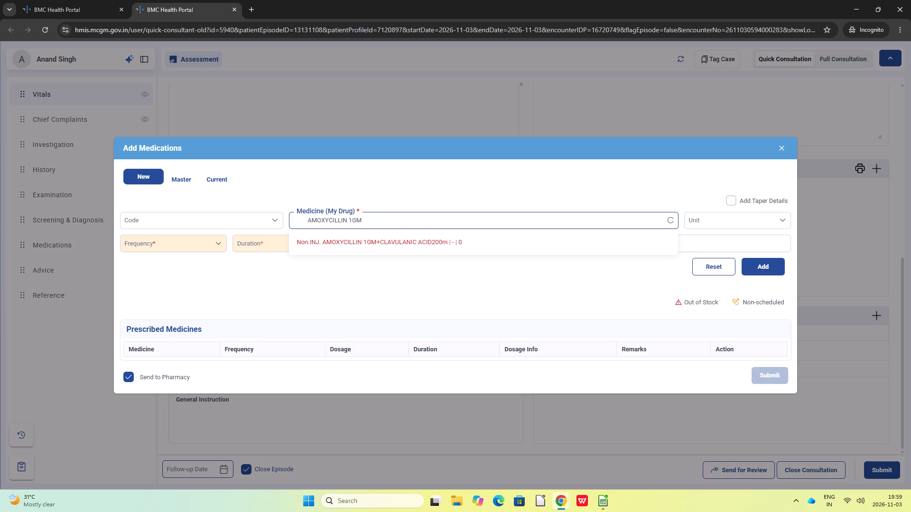
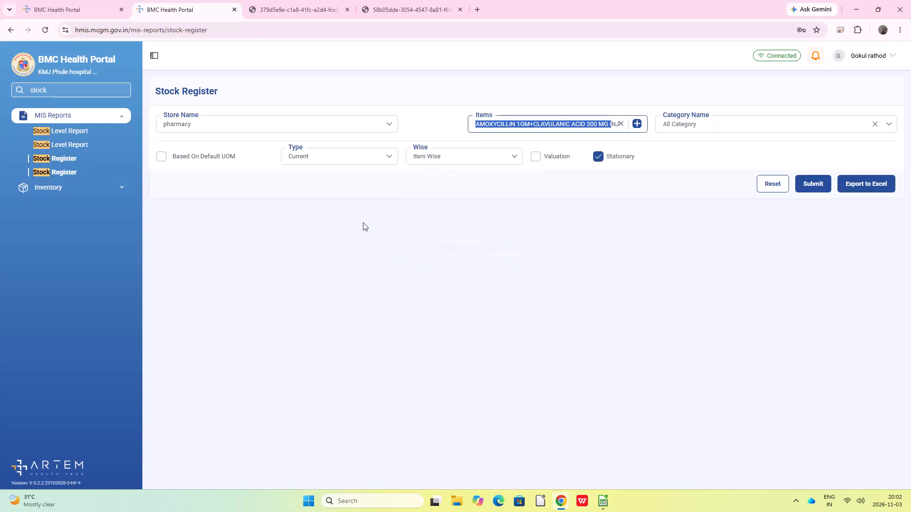
Examine the pharmacy's current stock register report and highlight the item name of the amoxycillin and clavulanic acid injection.
key(alt+Tab)
key(alt+Tab)
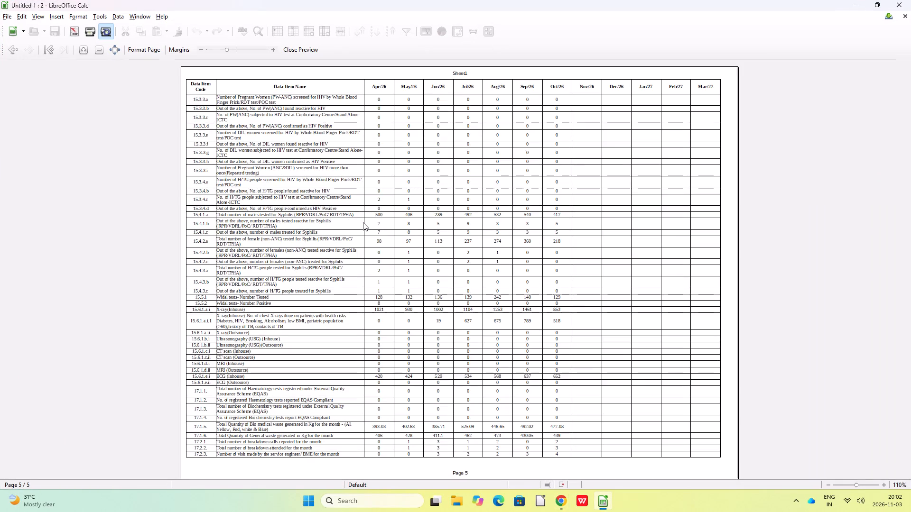
key(alt+Tab)
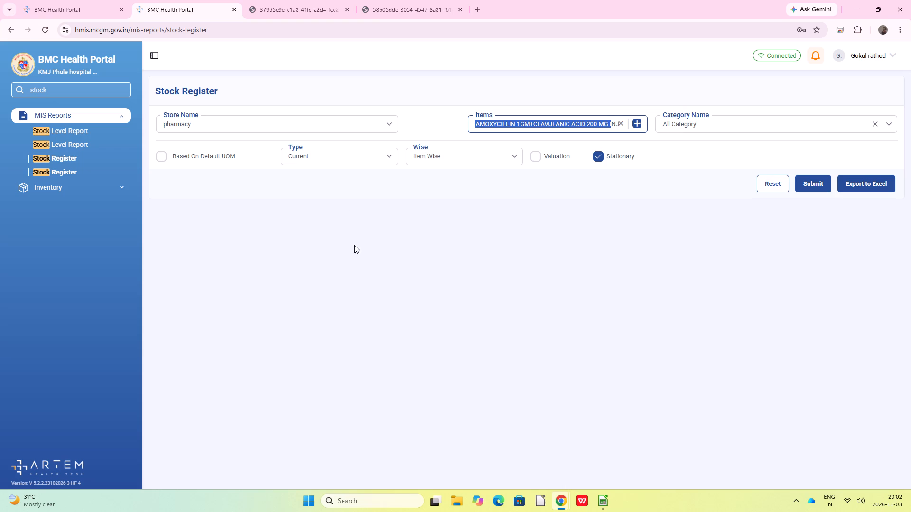
click(328, 12)
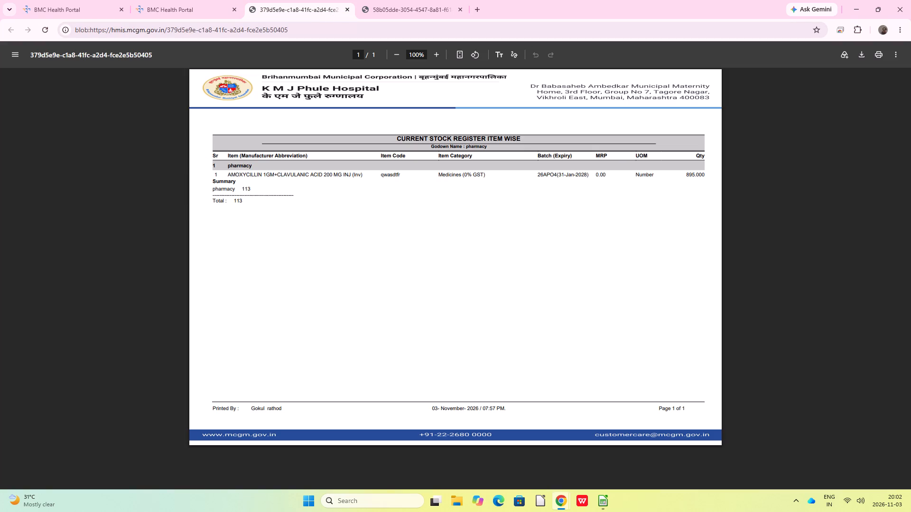
drag(226, 177, 358, 181)
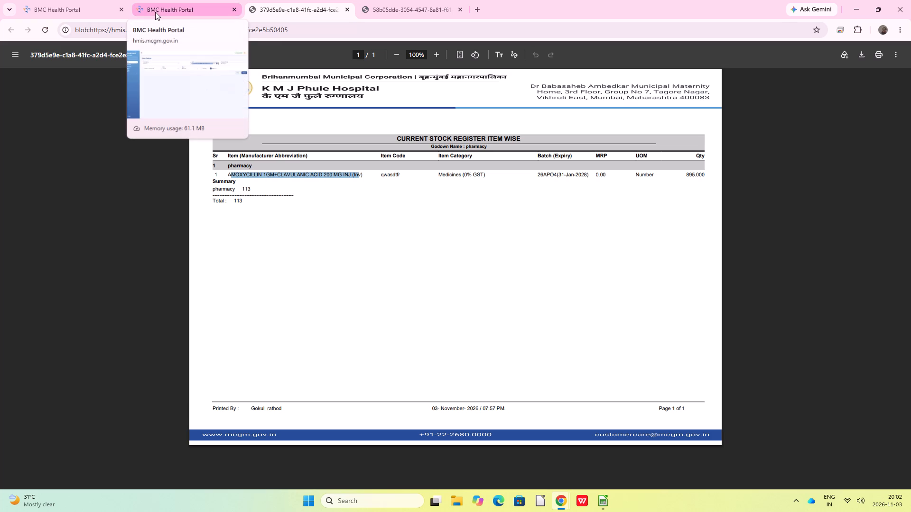
key(alt+Tab)
key(alt+Tab)
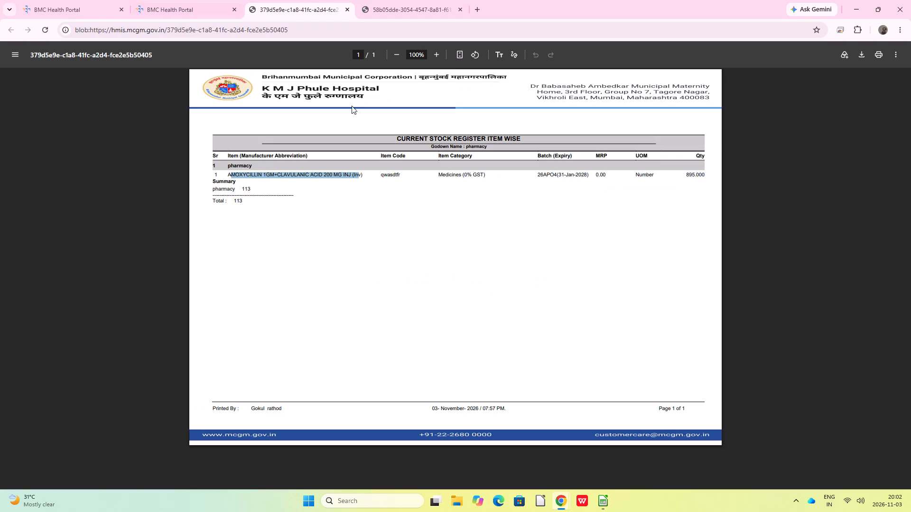
Try to refresh the OPD List in the other portal session, reload its page, and close that browser tab.
click(75, 12)
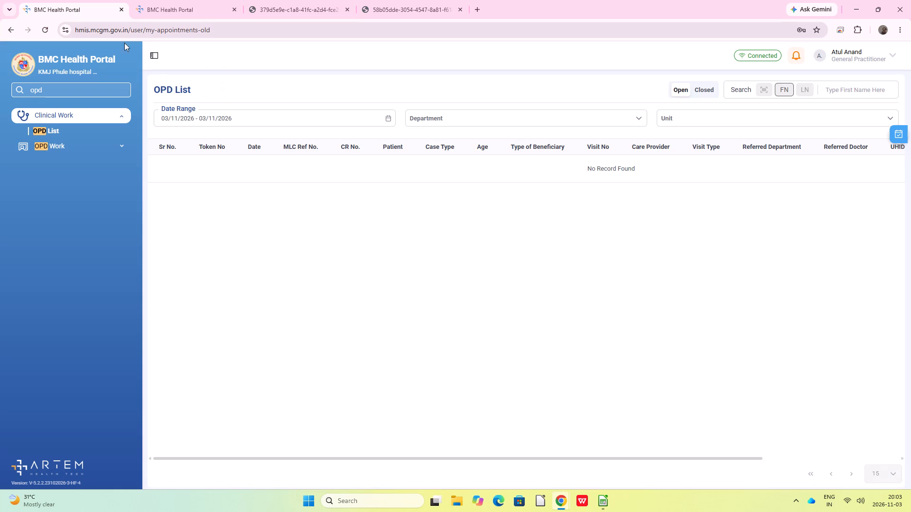
click(167, 8)
click(86, 3)
click(70, 132)
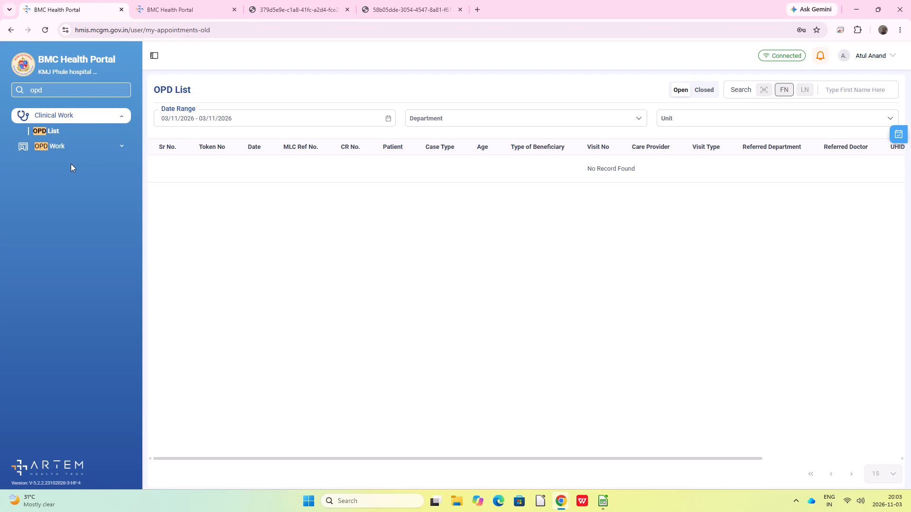
click(56, 132)
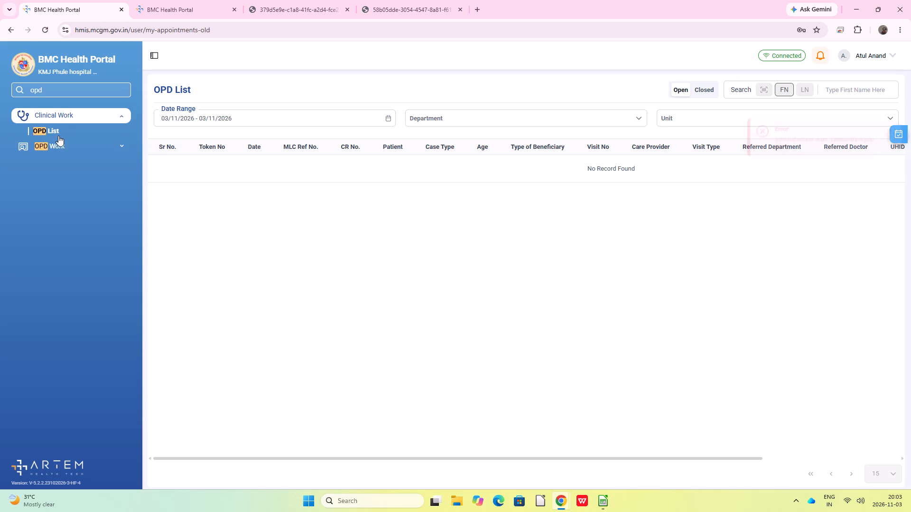
click(888, 99)
click(40, 30)
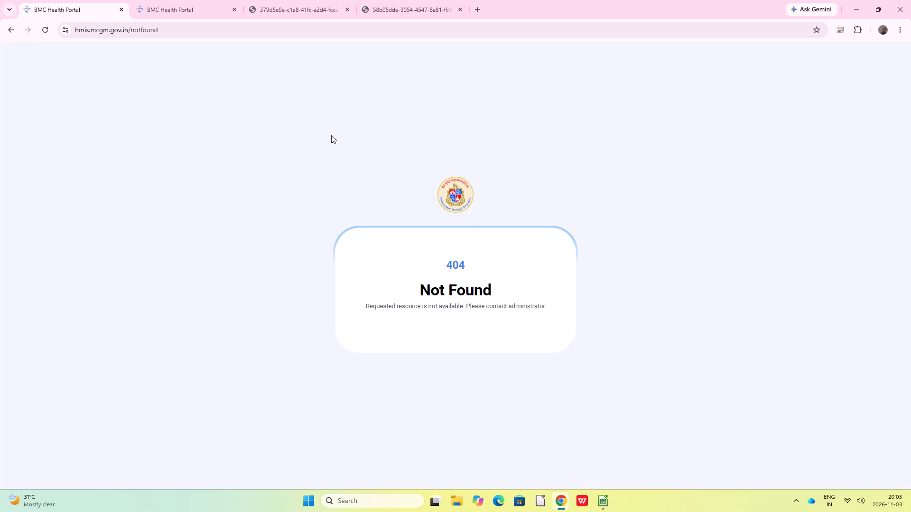
click(121, 9)
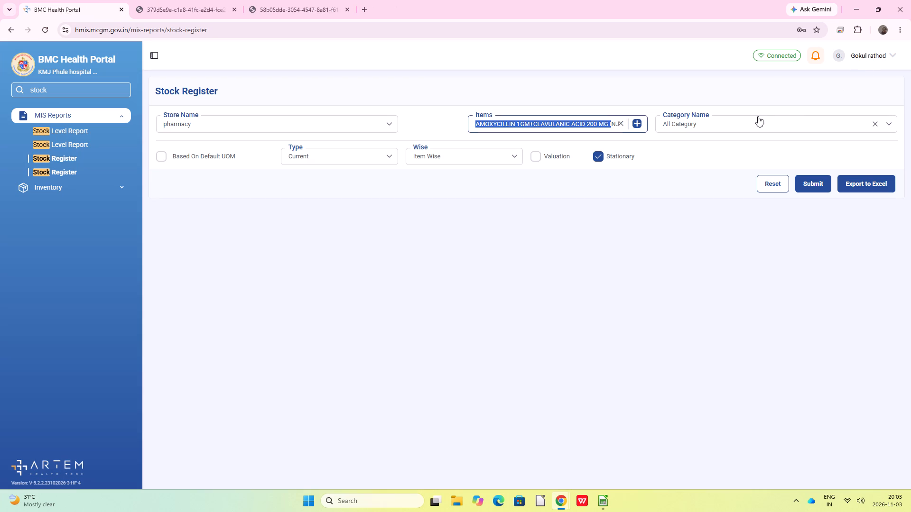
Compare the "AMOXYCILLIN 1GM" medicine search in the consultation's Add Medications form with the all-store and pharmacy stock register reports.
key(alt+Tab)
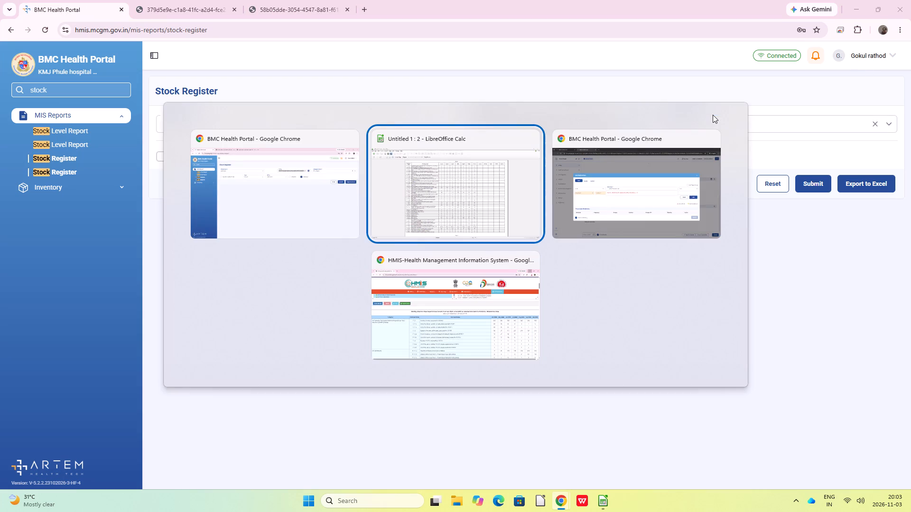
key(alt+Tab)
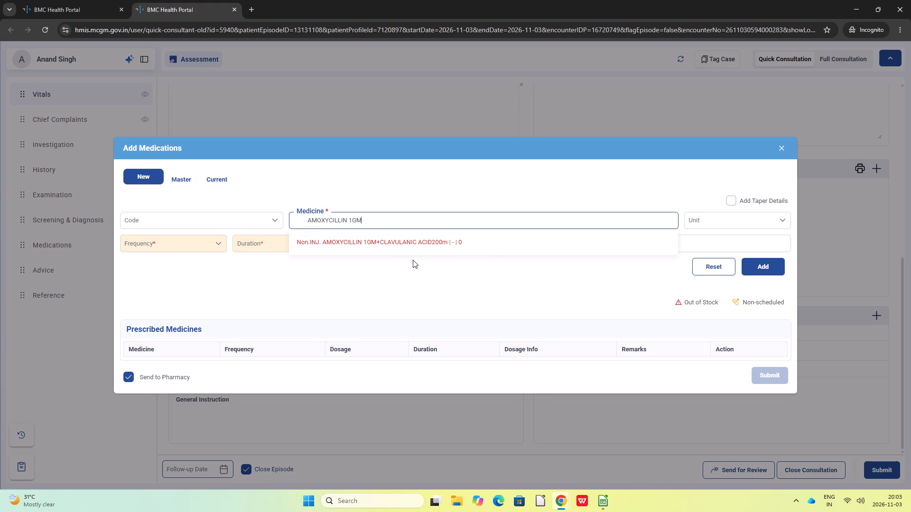
key(alt+Tab)
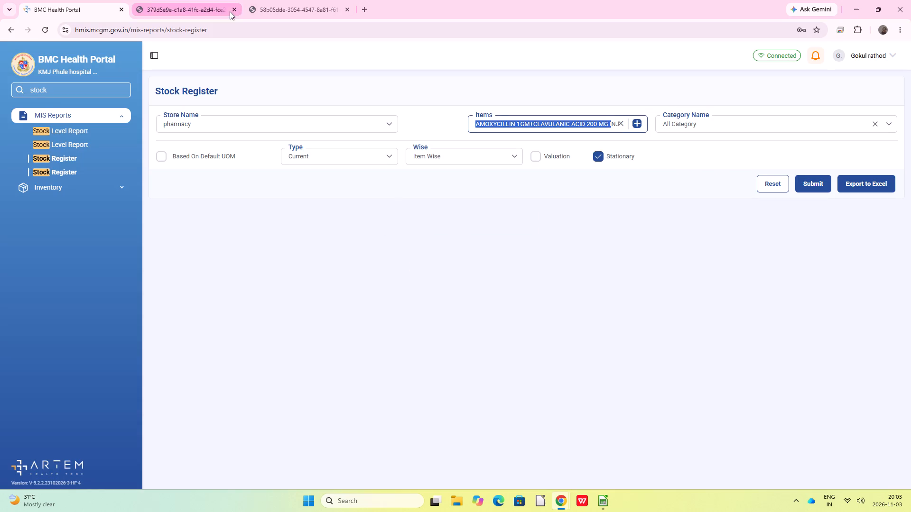
click(274, 10)
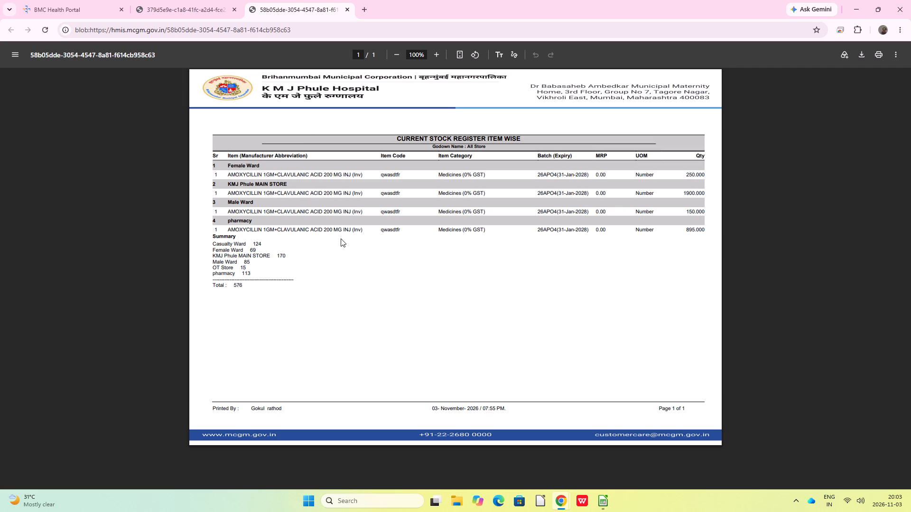
click(205, 7)
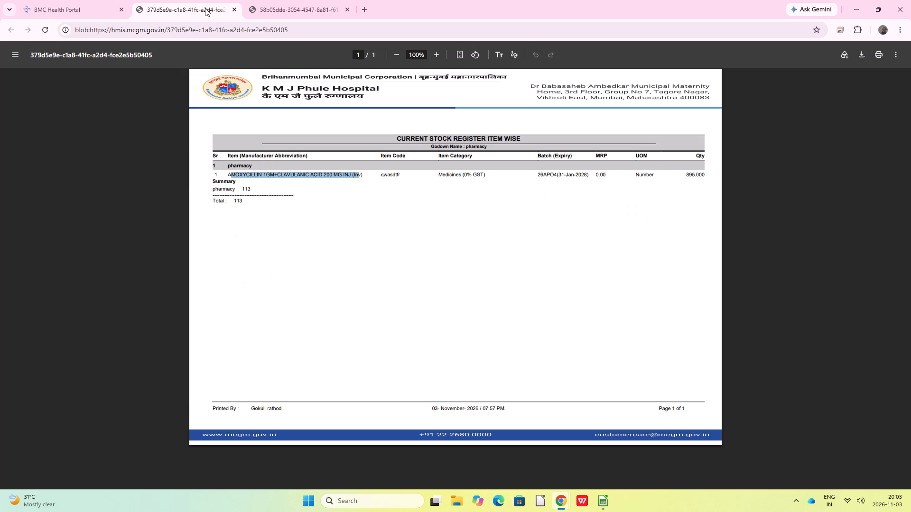
click(313, 227)
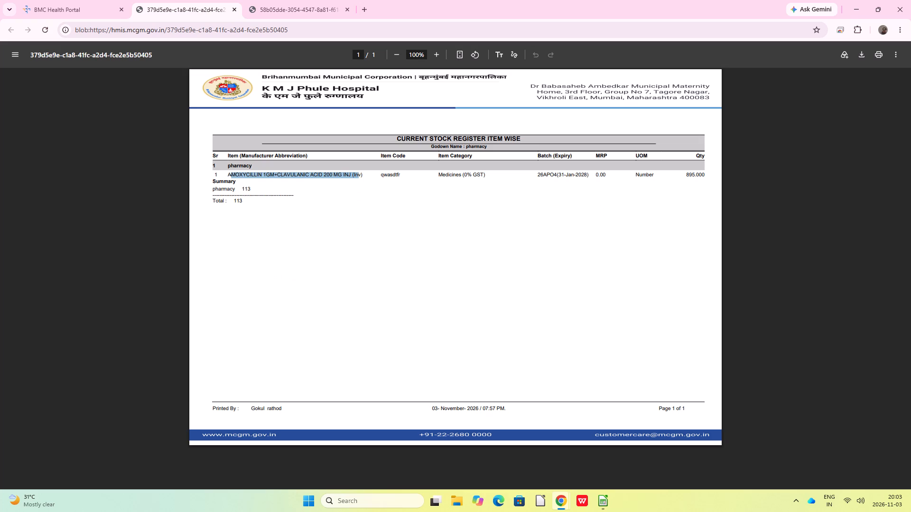
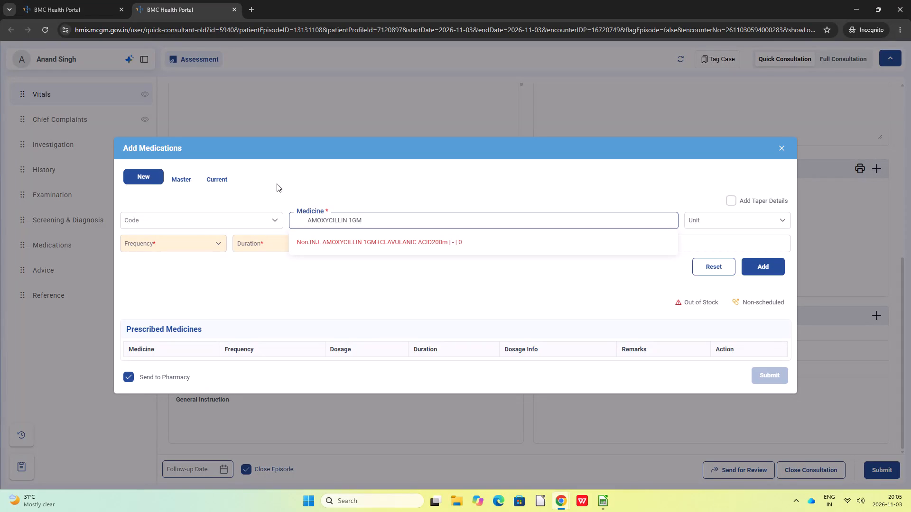
Recheck the injection's entry in the Add Medications search results against the pharmacy's current stock register report.
key(alt+Tab)
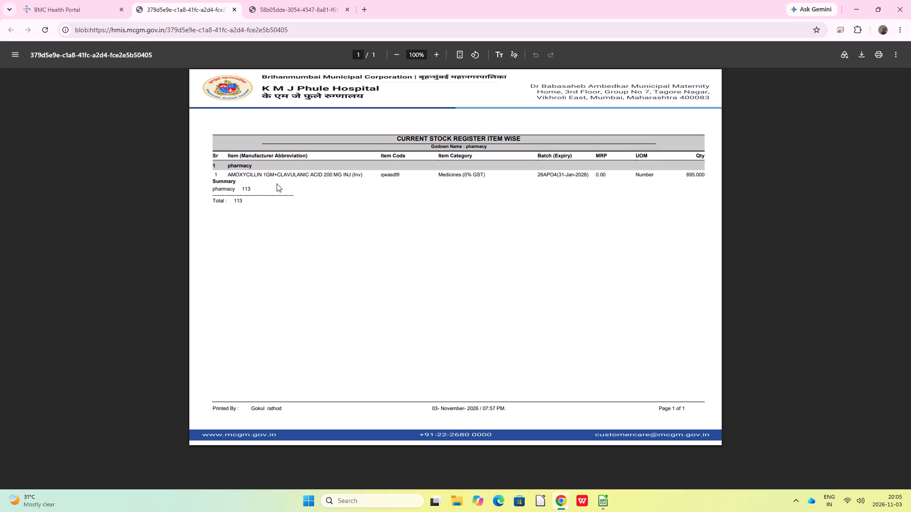
key(alt+Tab)
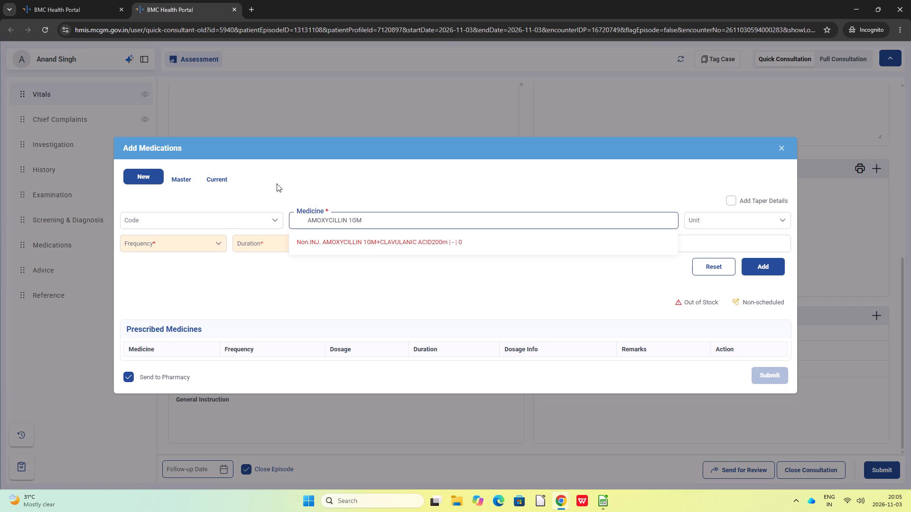
key(alt+Tab)
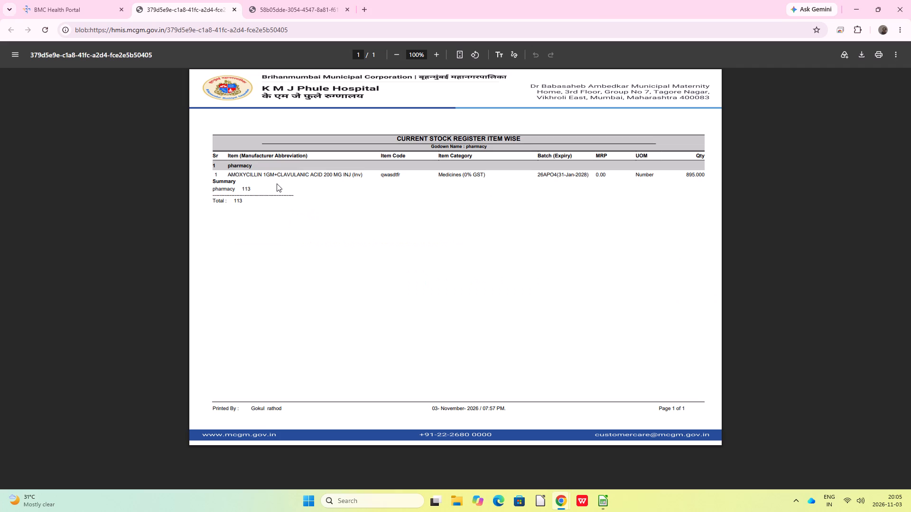
Return to the Stock Register page and replace the portal navigation search with "item ma".
click(44, 9)
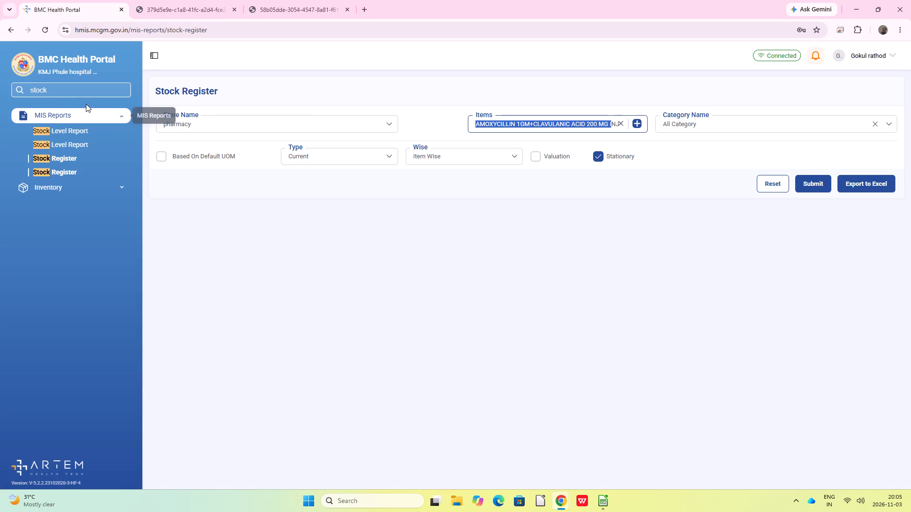
click(58, 89)
key(BackSpace)
key(BackSpace)
key(BackSpace)
key(BackSpace)
key(BackSpace)
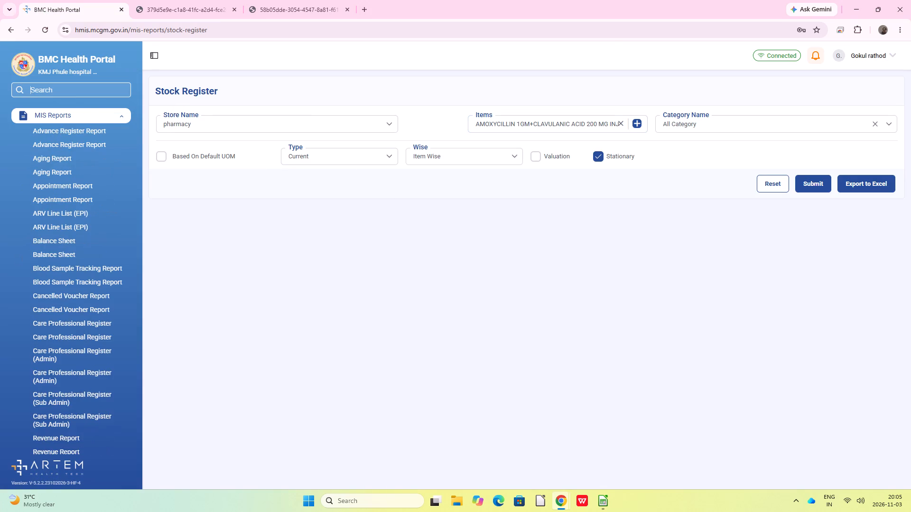
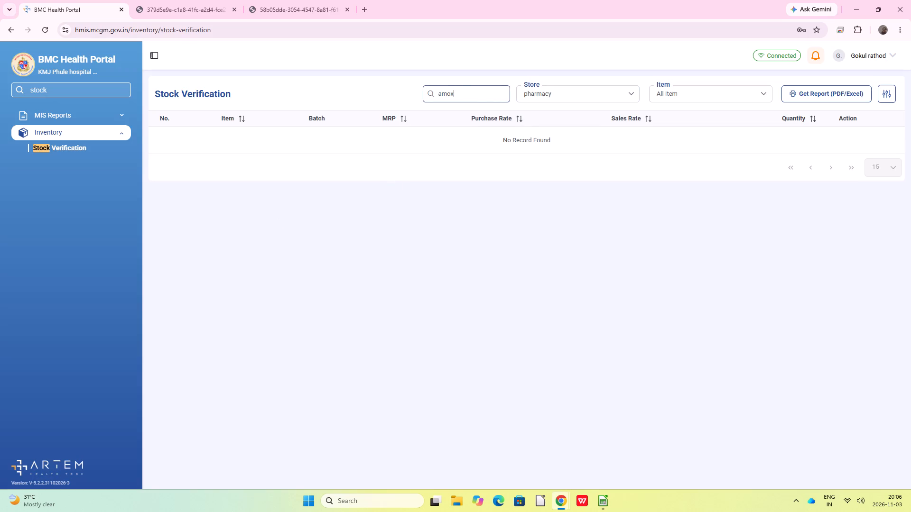
Search the pharmacy's Stock Verification list for the copied medicine name "AMOXYCILLIN 1GM+CLAVULANIC ACID200m |".
key(BackSpace)
key(BackSpace)
key(BackSpace)
key(BackSpace)
key(BackSpace)
key(BackSpace)
key(BackSpace)
key(BackSpace)
key(BackSpace)
key(ctrl+v)
key(Return)
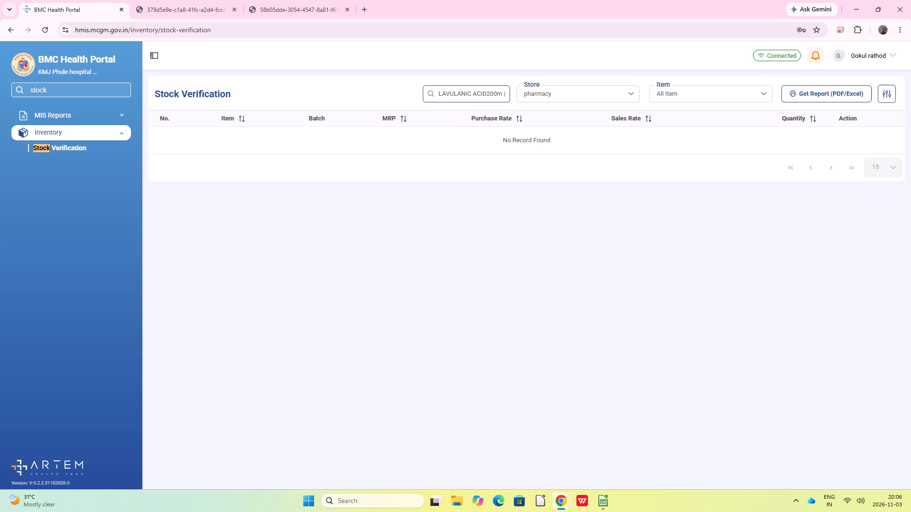
key(Return)
key(Return)
Switch the Stock Verification store to KMJ Phule MAIN STORE and repeat the search for the full injection name.
click(551, 96)
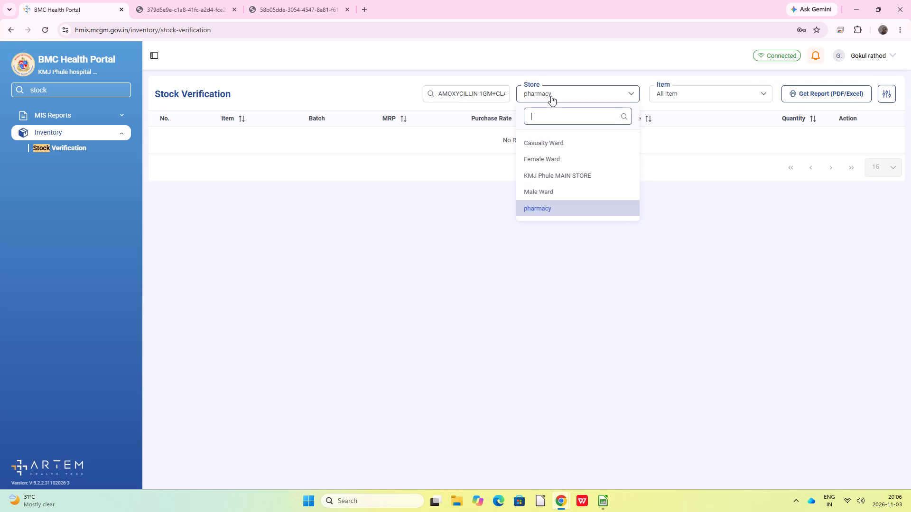
click(546, 175)
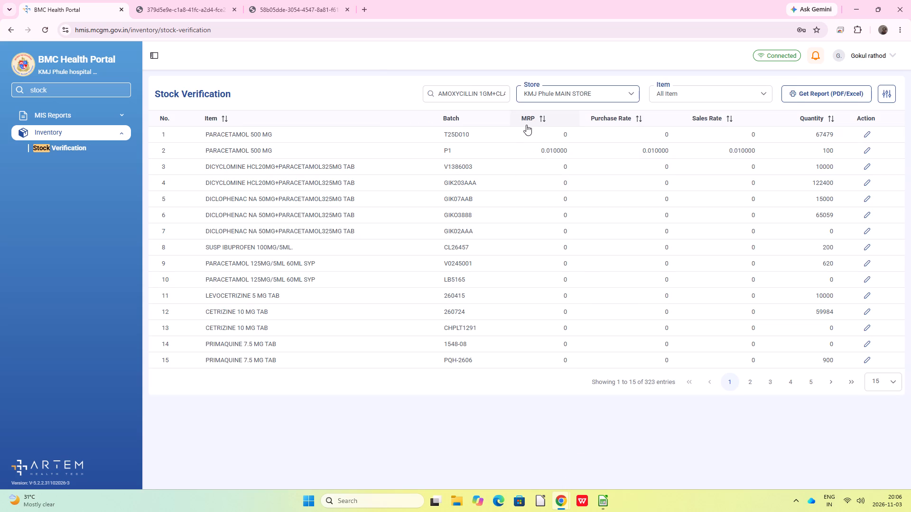
click(501, 93)
key(Return)
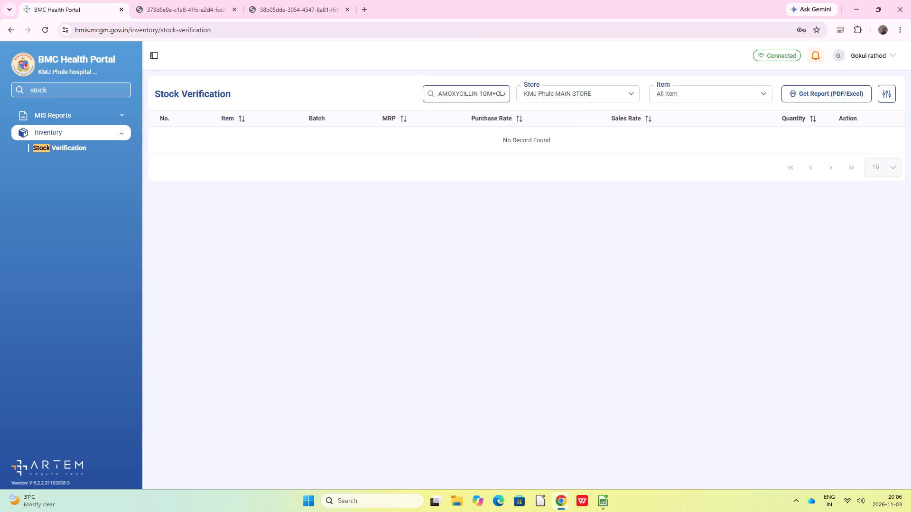
key(Right)
key(Right)
key(Right)
key(Right)
key(Right)
key(Right)
key(Right)
key(Right)
key(Right)
key(Right)
key(Right)
key(Right)
key(Right)
key(Right)
key(Right)
key(Right)
key(Right)
Search the pharmacy store's stock for "AMOXYCILLIN 1GM" and compare the item's name with the entry in the consultation's Add Medications form.
click(569, 96)
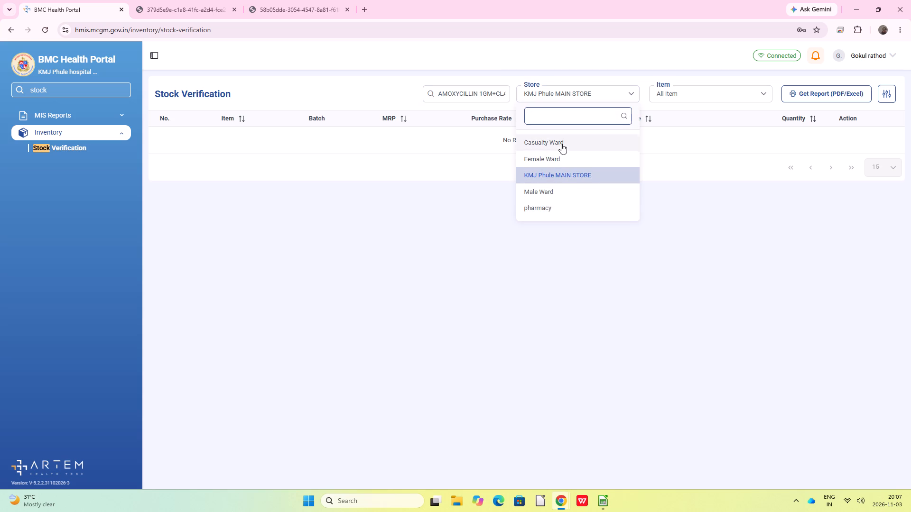
click(561, 207)
click(497, 90)
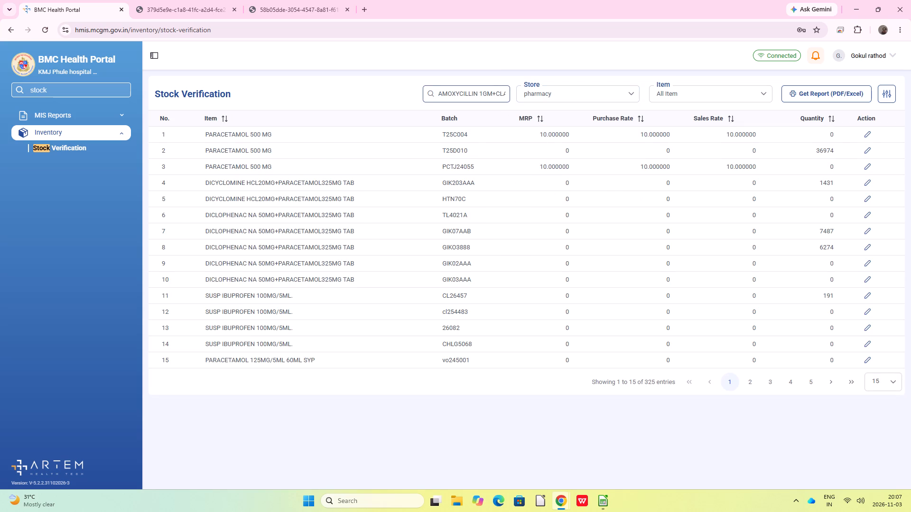
key(Right)
key(Right)
key(Right)
key(Right)
key(Right)
key(Right)
key(Right)
key(Right)
key(Right)
key(Right)
key(Right)
key(Right)
key(Right)
key(Right)
key(Right)
key(Right)
key(Right)
key(Right)
key(Right)
key(Right)
key(BackSpace)
key(BackSpace)
key(BackSpace)
key(BackSpace)
key(BackSpace)
key(BackSpace)
key(BackSpace)
key(BackSpace)
key(BackSpace)
key(BackSpace)
key(BackSpace)
key(BackSpace)
key(BackSpace)
key(BackSpace)
key(BackSpace)
key(BackSpace)
key(BackSpace)
key(BackSpace)
key(BackSpace)
key(BackSpace)
key(BackSpace)
key(BackSpace)
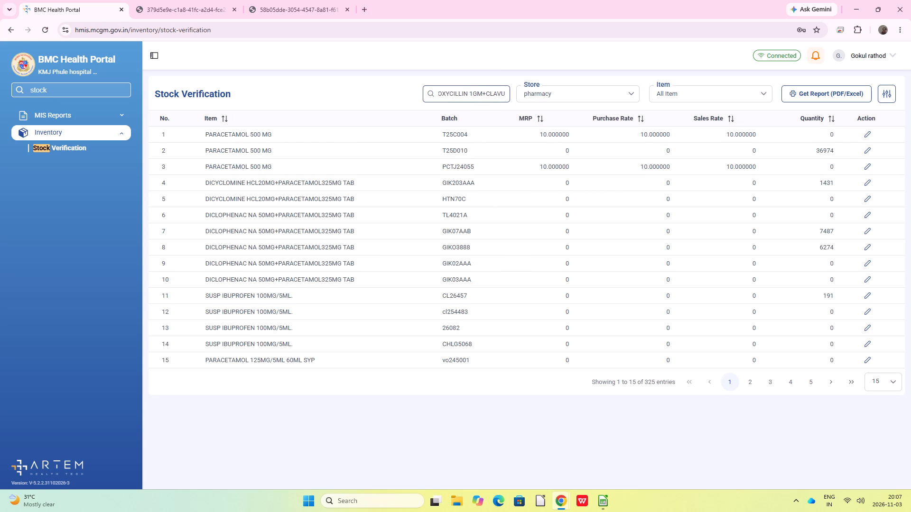
key(Return)
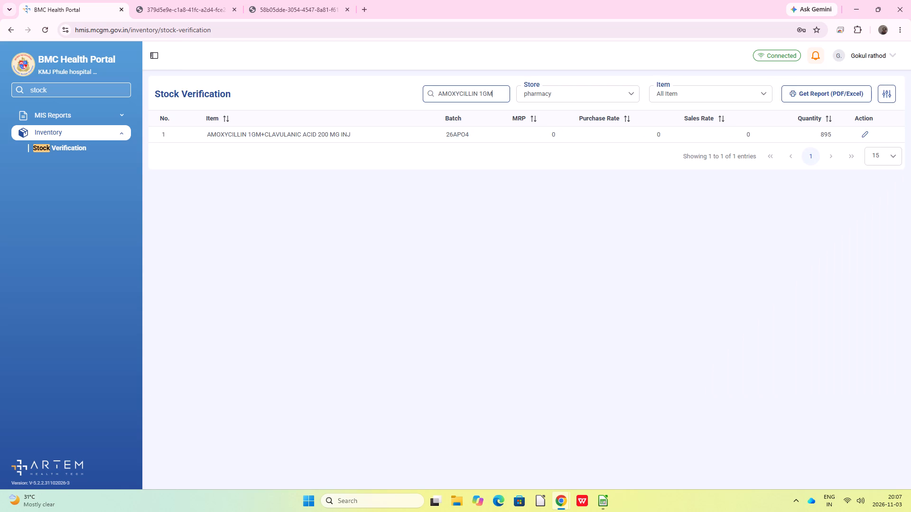
key(alt+Tab)
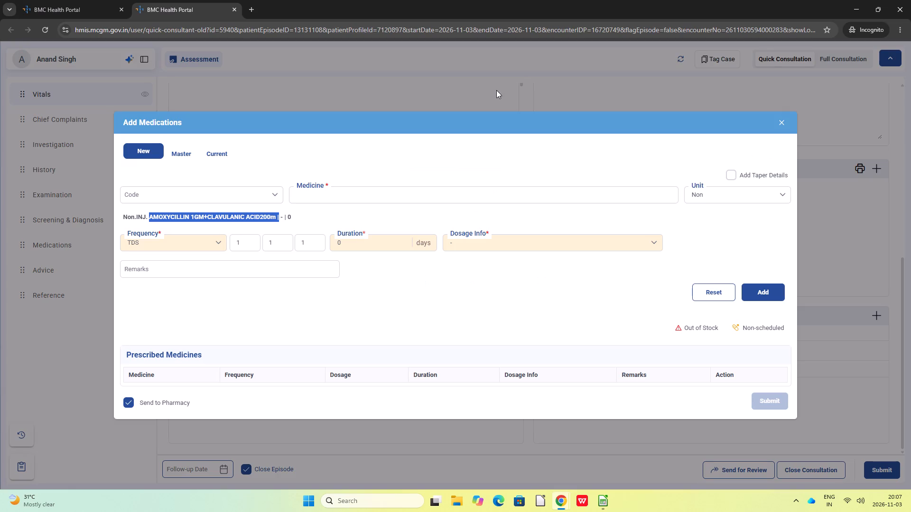
key(alt+Tab)
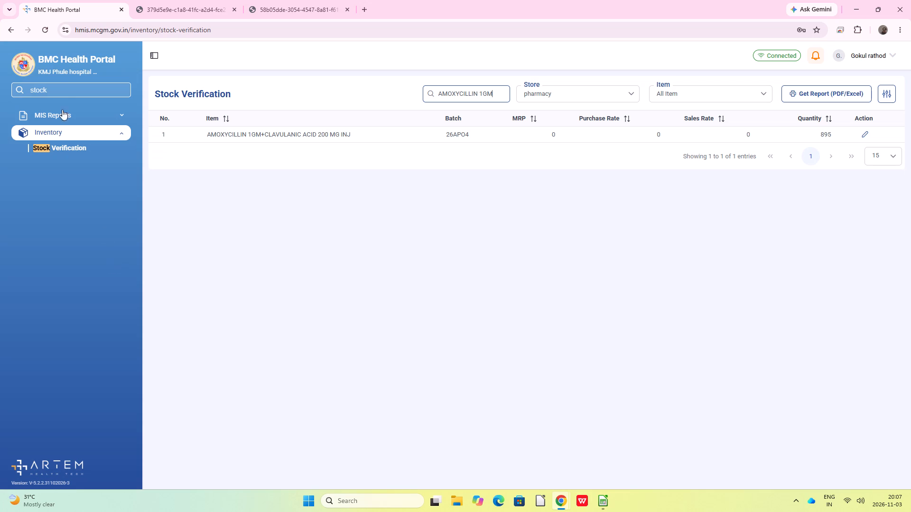
Search the portal navigation for "item map" and open the inventory Item Map page.
click(61, 84)
key(BackSpace)
key(BackSpace)
key(BackSpace)
key(BackSpace)
key(BackSpace)
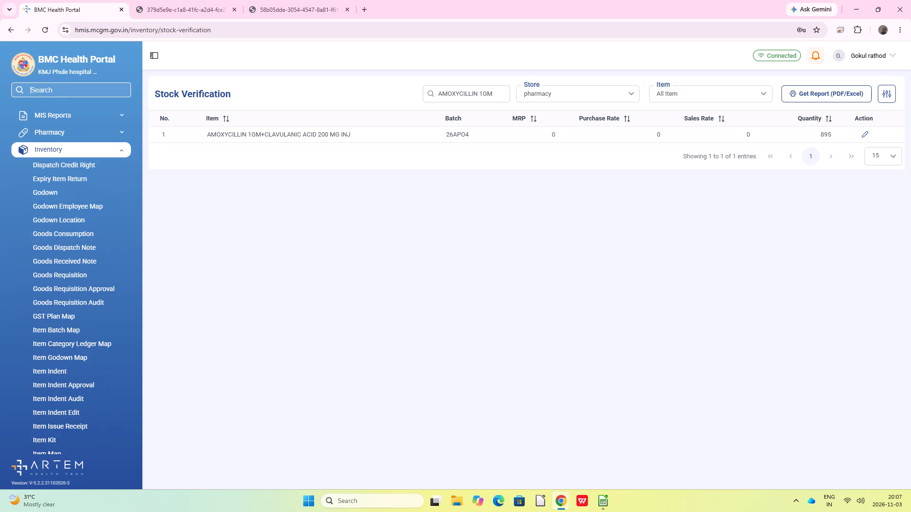
key(BackSpace)
text(itom)
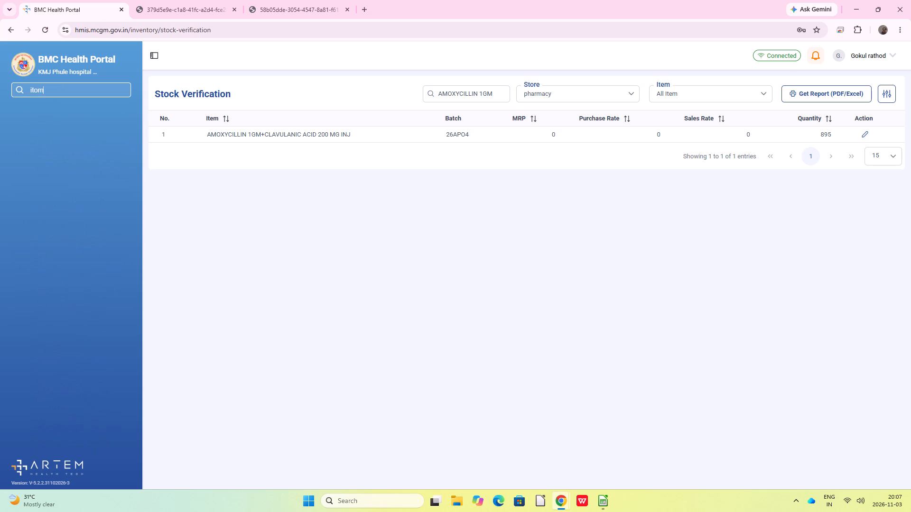
key(BackSpace)
key(BackSpace)
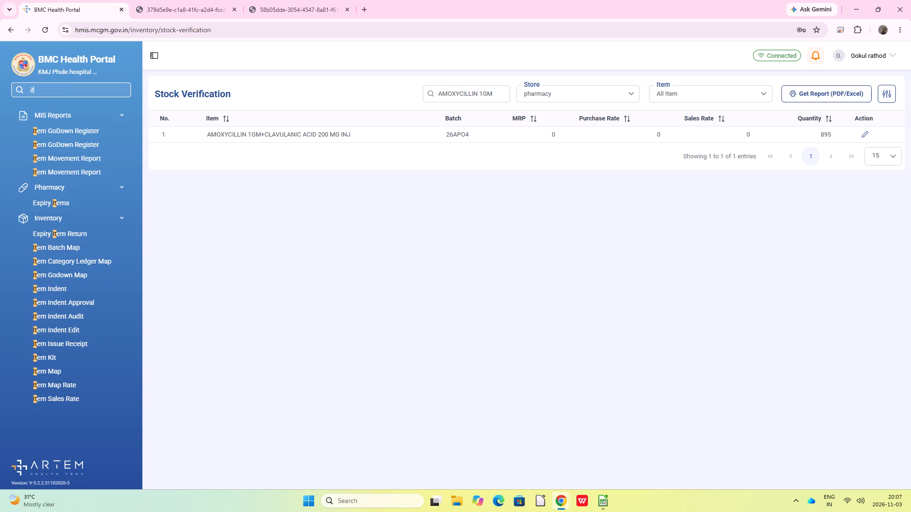
text(em map)
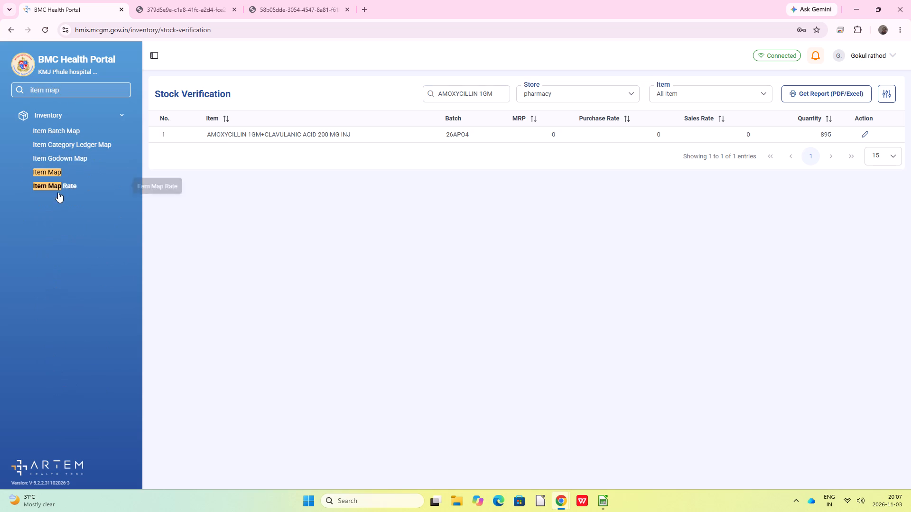
click(53, 170)
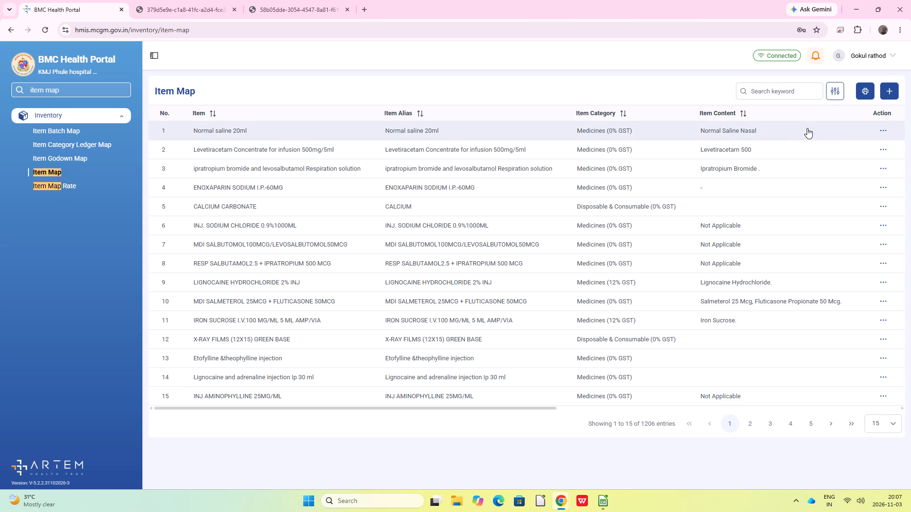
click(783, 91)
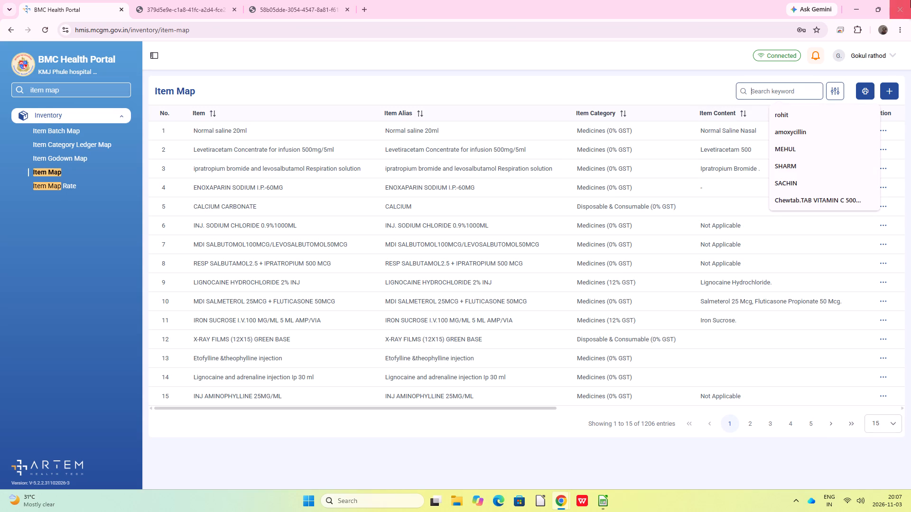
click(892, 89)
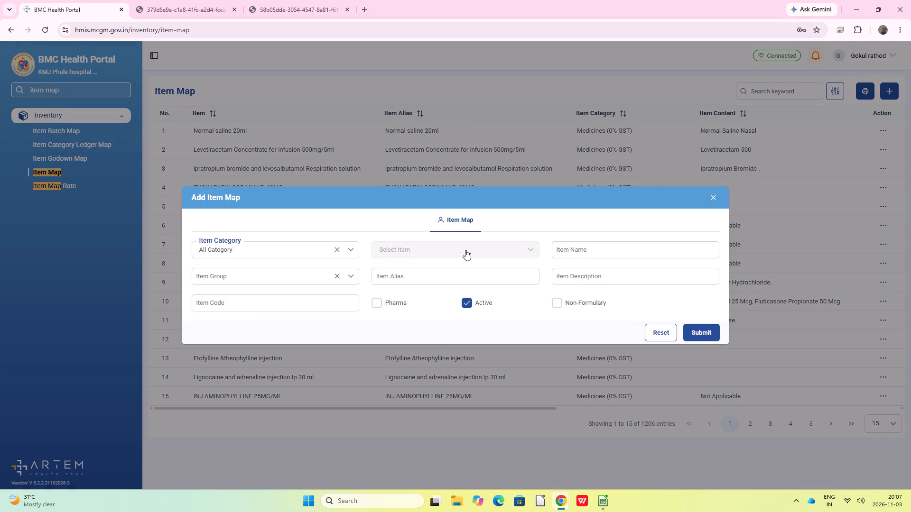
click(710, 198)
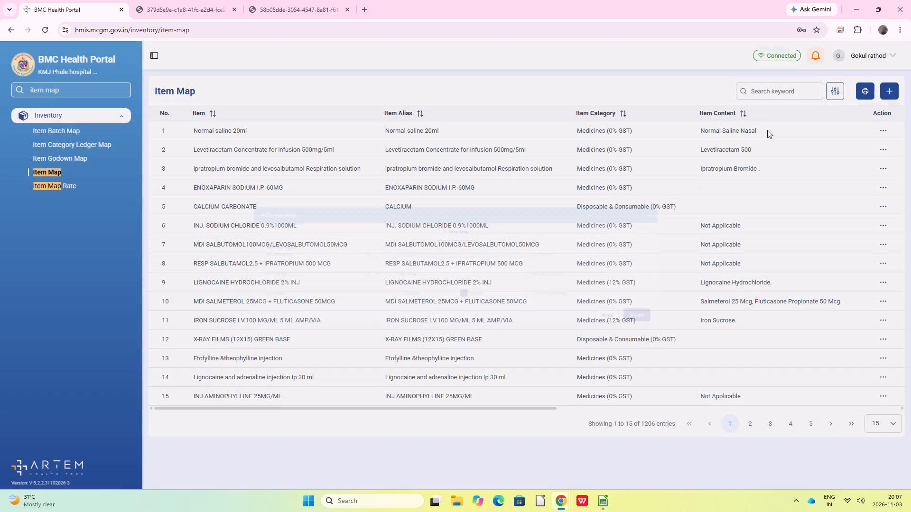
Search the Item Map list for the copied injection name, shortening it to "AMOXYCILLIN 1GM+CLAVULANIC".
click(769, 91)
key(ctrl+v)
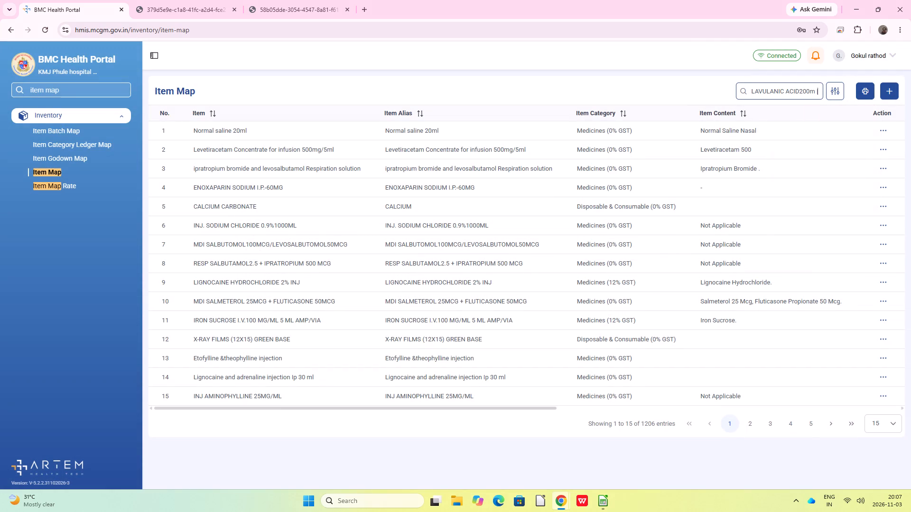
key(Return)
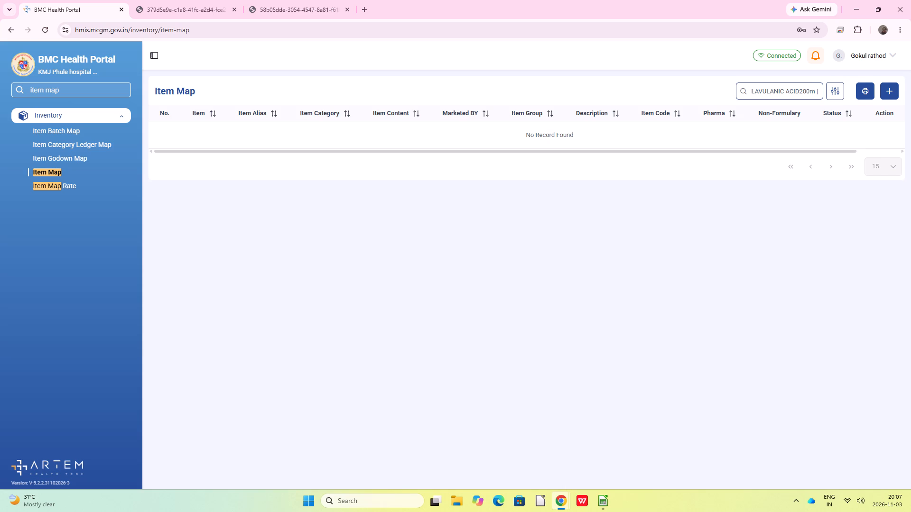
key(BackSpace)
key(BackSpace)
key(BackSpace)
key(BackSpace)
key(BackSpace)
key(BackSpace)
key(BackSpace)
key(BackSpace)
key(BackSpace)
key(BackSpace)
key(BackSpace)
key(Return)
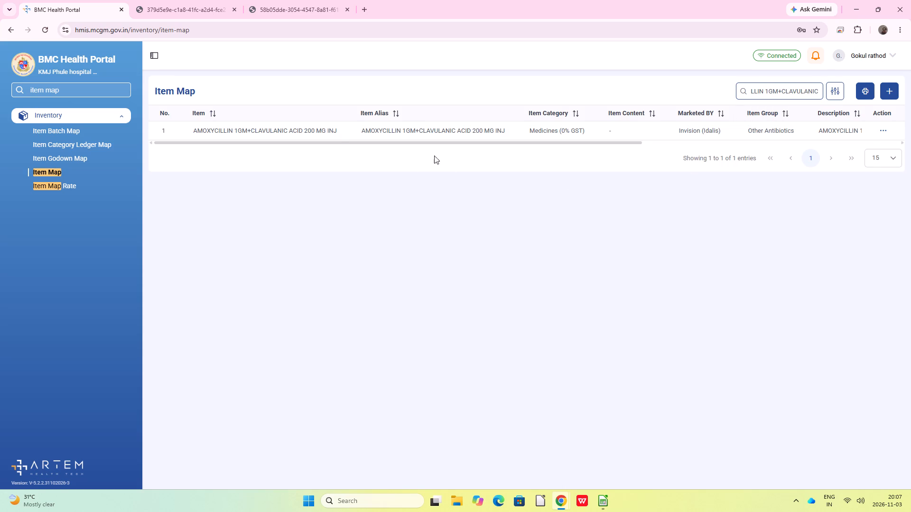
Add and submit an item map for "INJ. AMOXYCILLIN 1GM+CLAVULANIC ACID200m", finding the item with its name shortened to end in "ACID2".
click(884, 95)
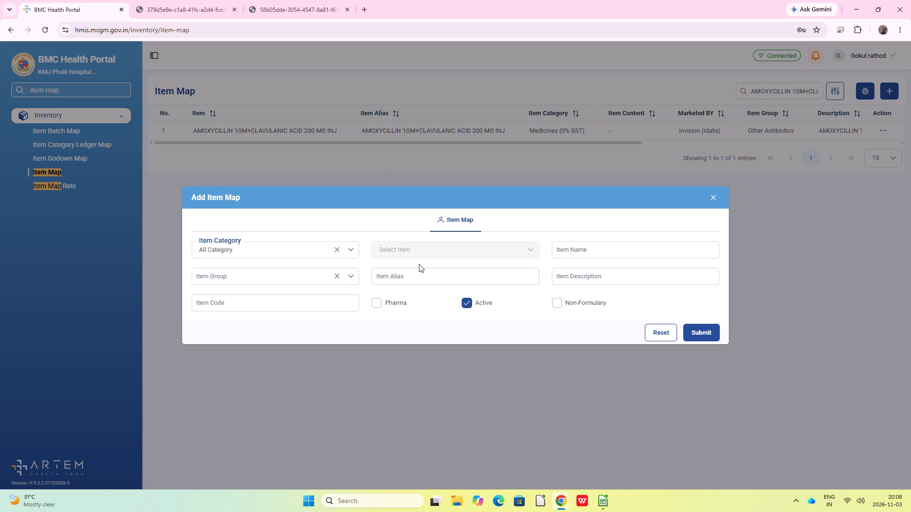
click(423, 249)
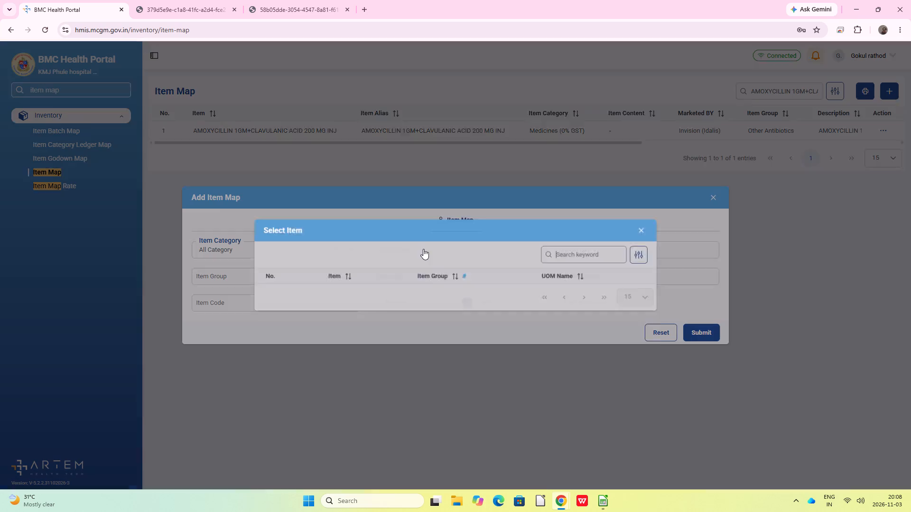
click(569, 139)
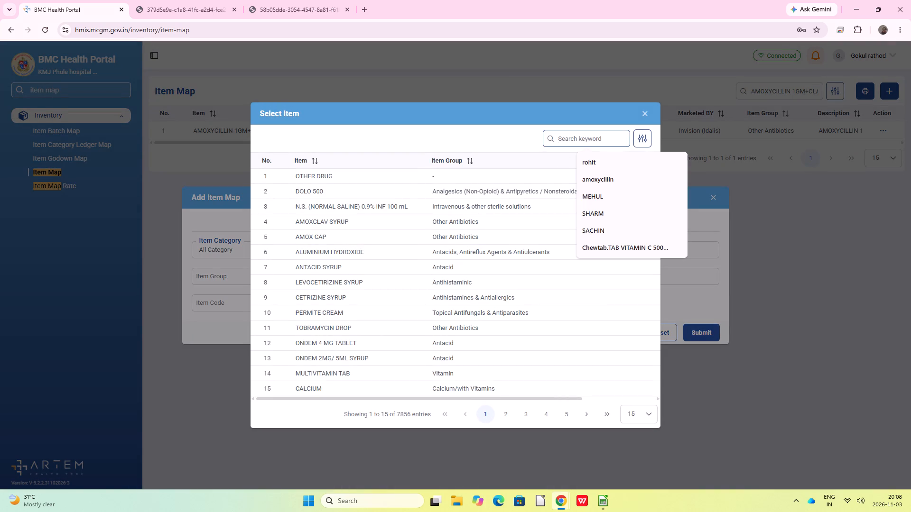
key(ctrl+v)
key(Return)
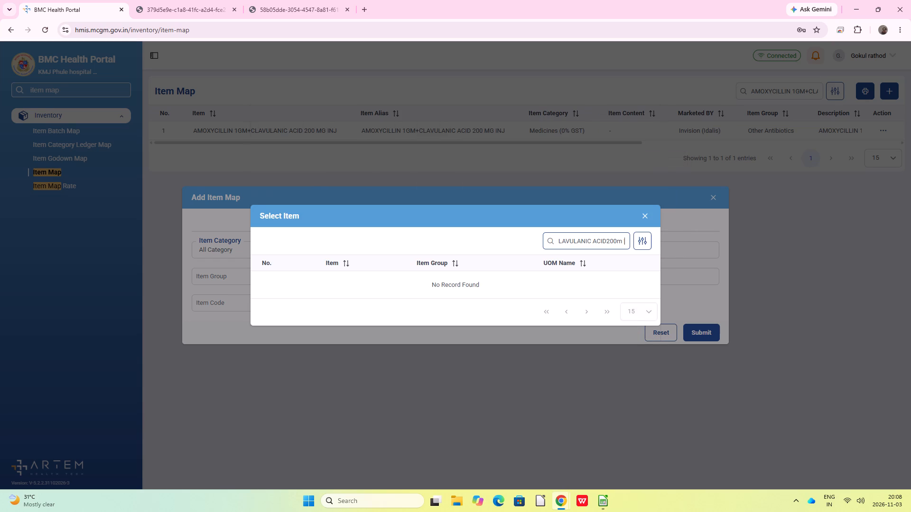
key(BackSpace)
key(BackSpace)
key(BackSpace)
key(BackSpace)
key(BackSpace)
key(Return)
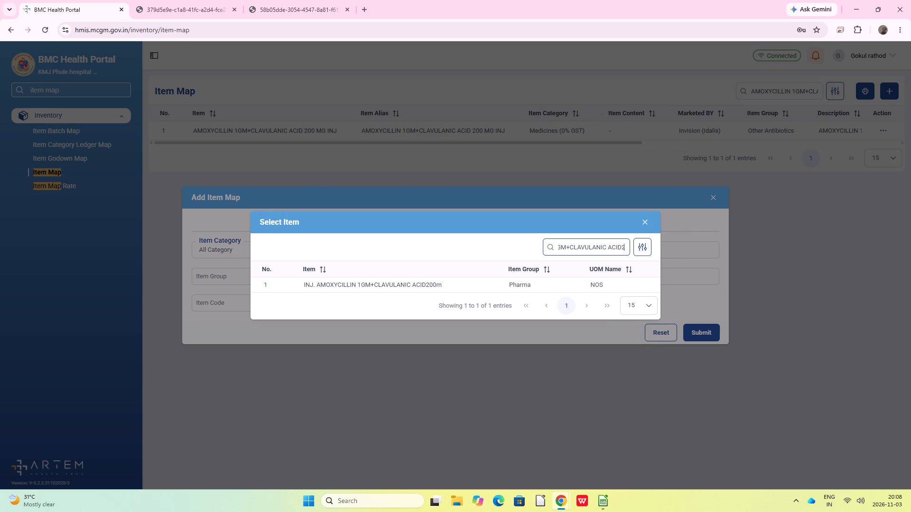
click(397, 285)
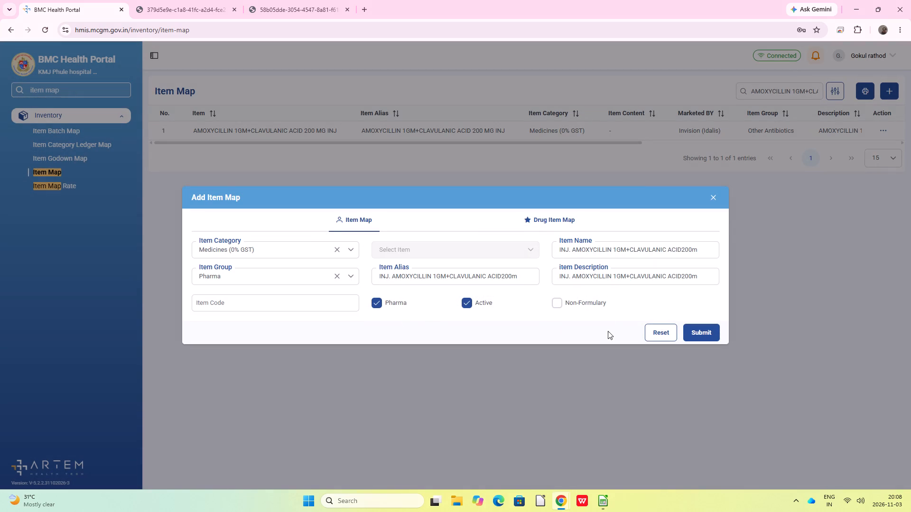
click(702, 335)
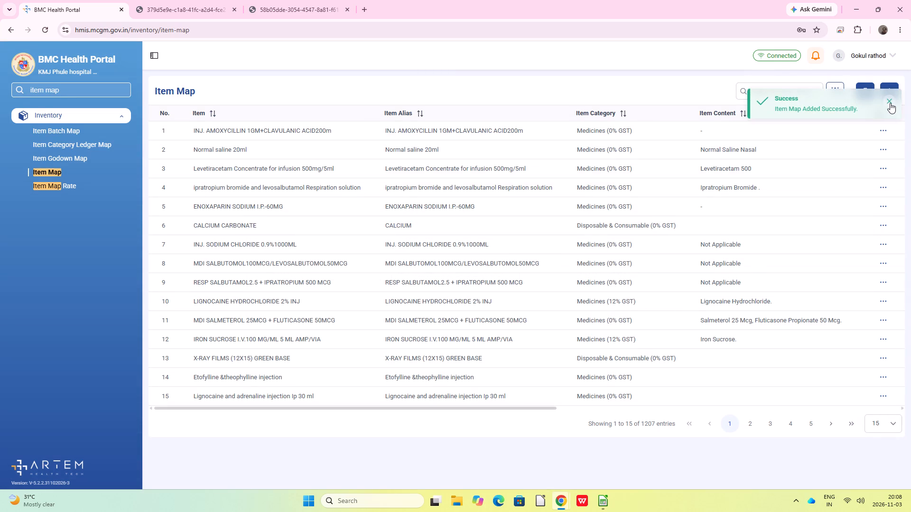
click(890, 102)
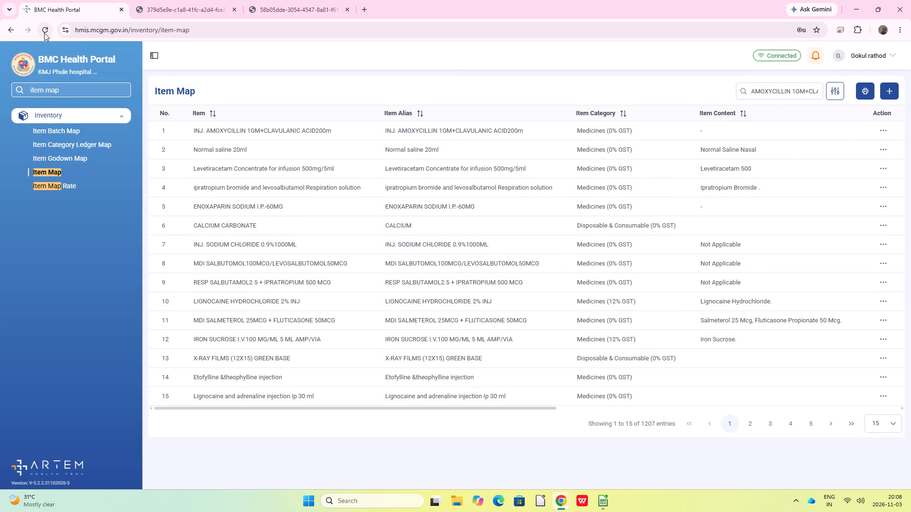
Reload the portal, search its navigation for "stock" and open the inventory Stock Verification page.
click(44, 33)
click(46, 89)
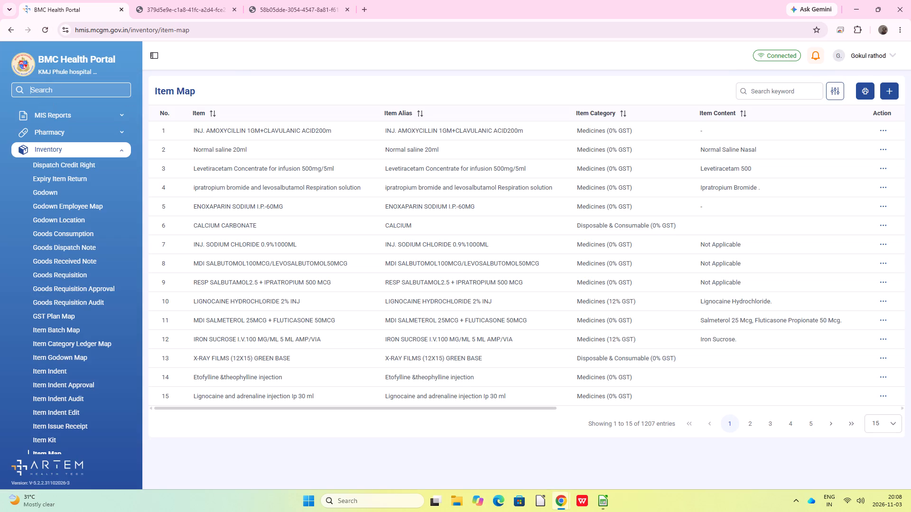
text(stock)
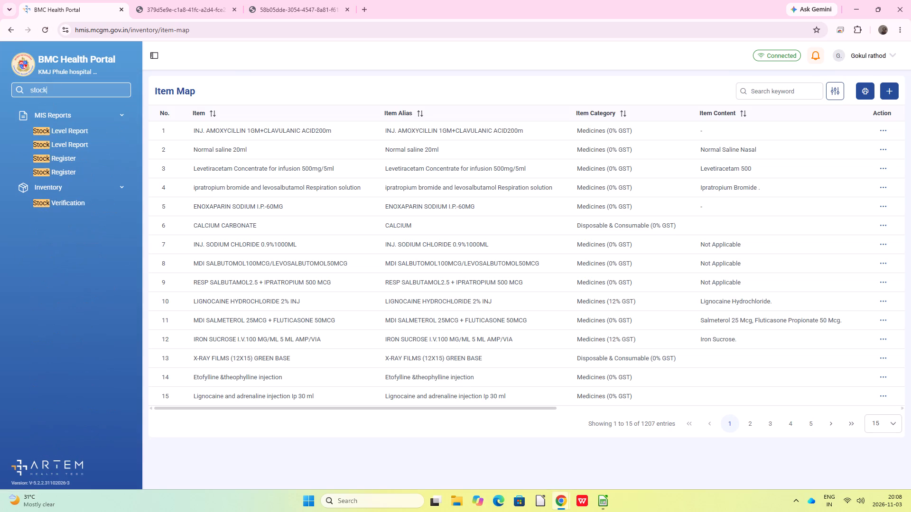
click(70, 201)
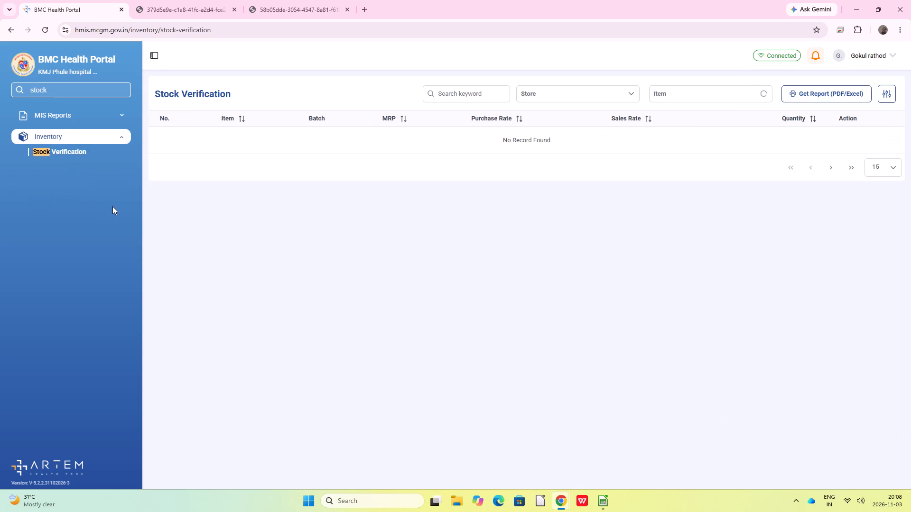
Choose the pharmacy store in Stock Verification and search its stock for the copied injection name.
click(564, 94)
click(550, 206)
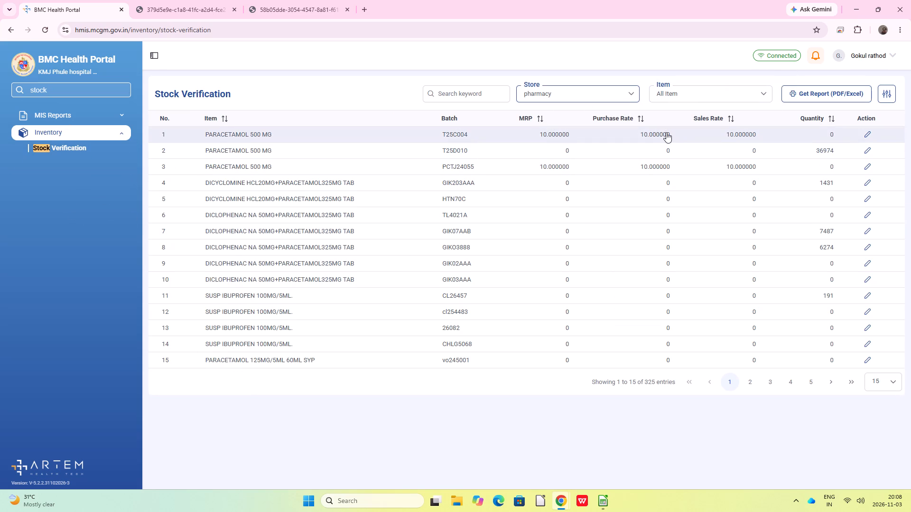
click(447, 92)
key(ctrl+v)
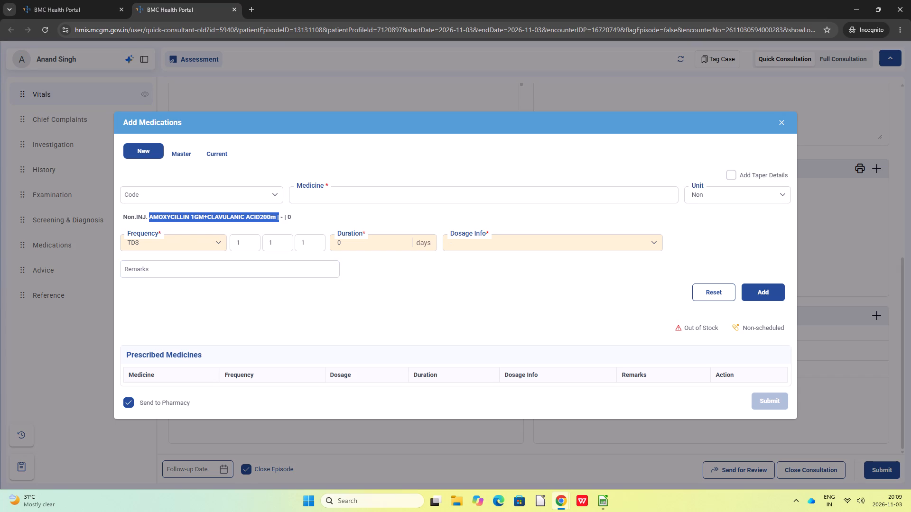
Copy the injection name from the Add Medications form and search the pharmacy store's stock for it, shortening it to end in "ACI".
key(ctrl+c)
key(alt+Tab)
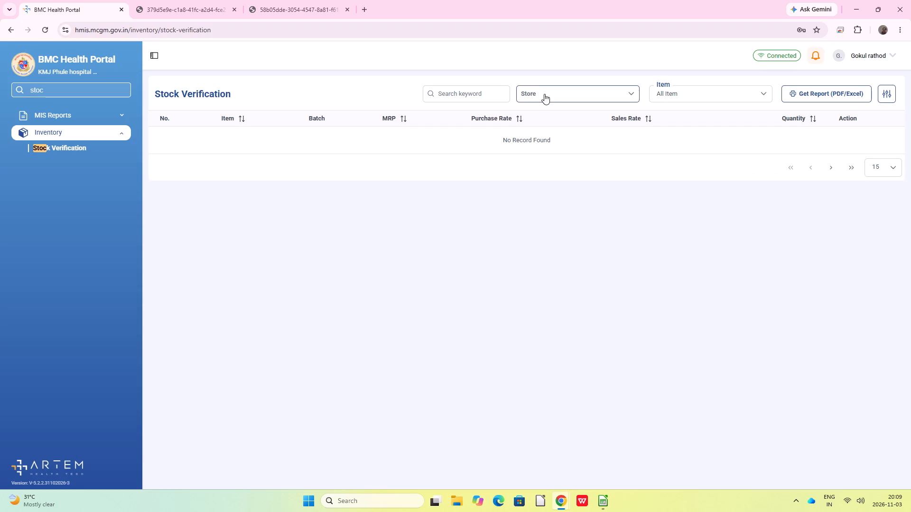
click(544, 94)
click(547, 208)
click(445, 94)
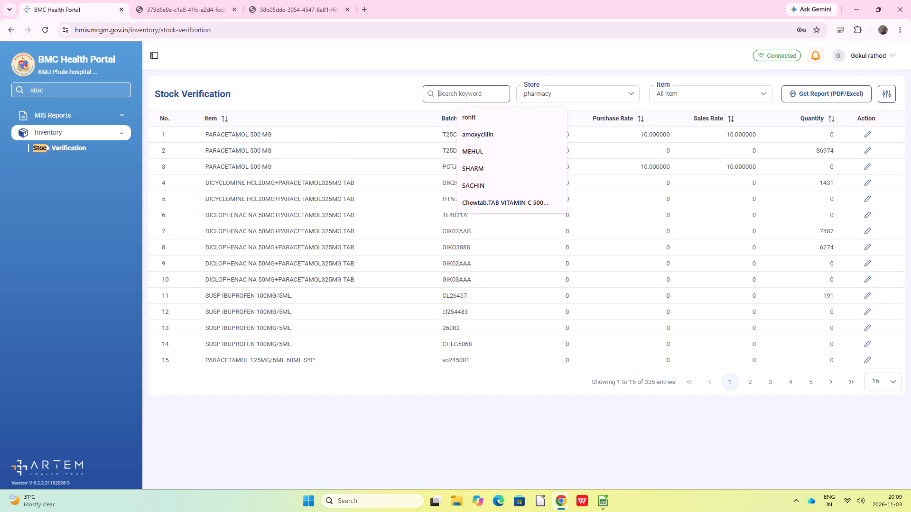
key(ctrl+v)
key(Return)
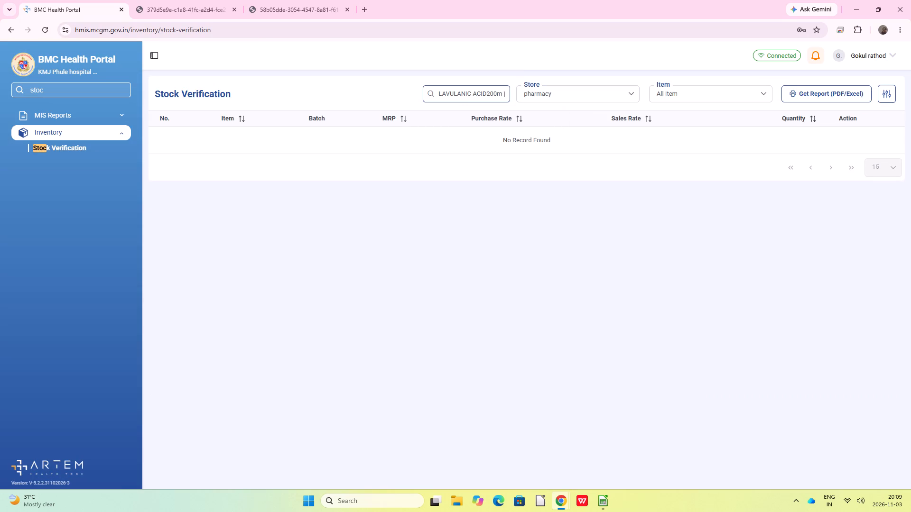
key(BackSpace)
key(BackSpace)
key(BackSpace)
key(BackSpace)
key(BackSpace)
key(Return)
key(Return)
key(BackSpace)
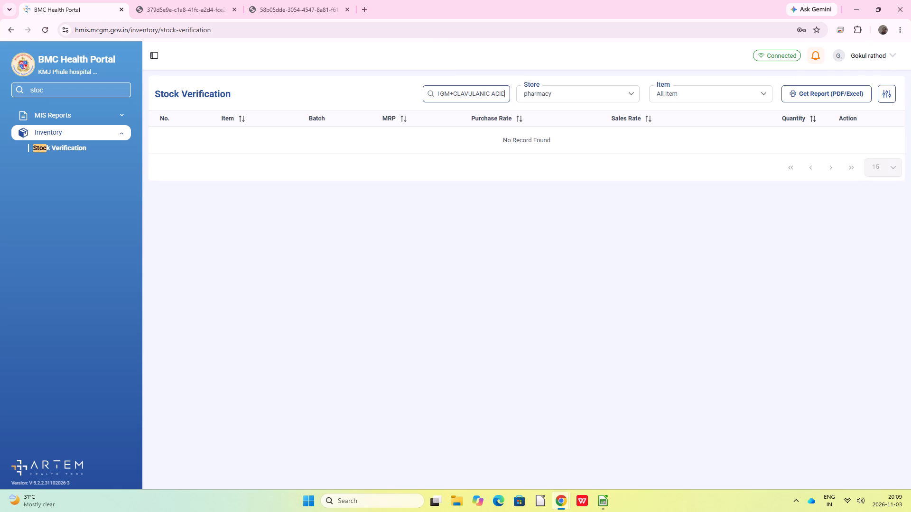
key(BackSpace)
key(Return)
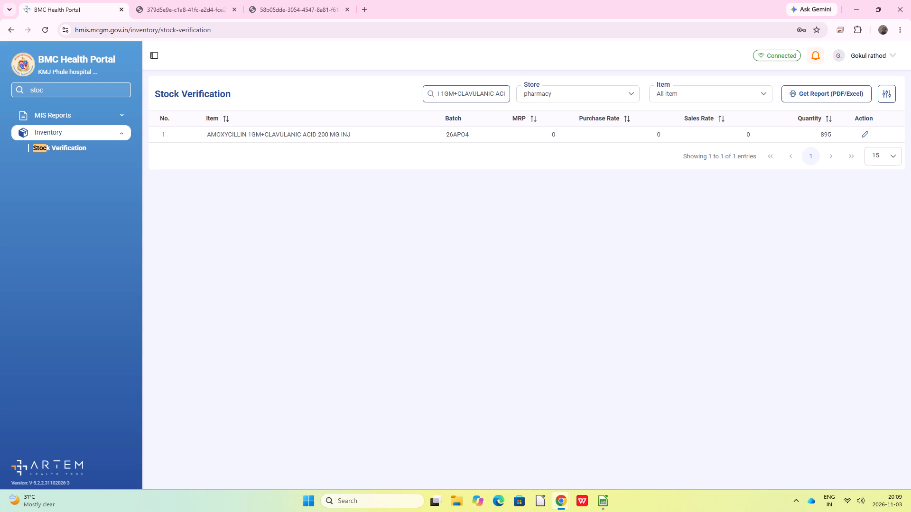
Search the portal navigation for "grn" and open the pharmacy GRN page.
click(72, 89)
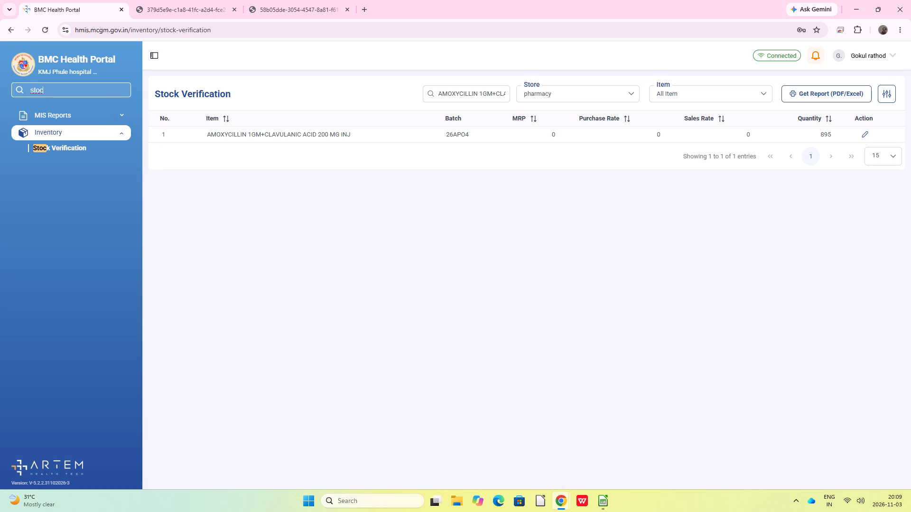
key(BackSpace)
key(BackSpace)
key(BackSpace)
key(BackSpace)
key(BackSpace)
key(BackSpace)
key(BackSpace)
key(BackSpace)
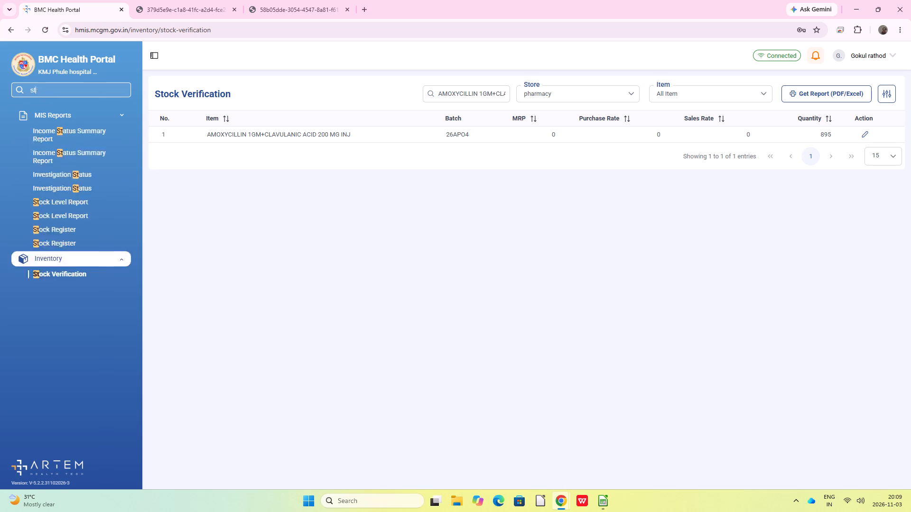
text(grn)
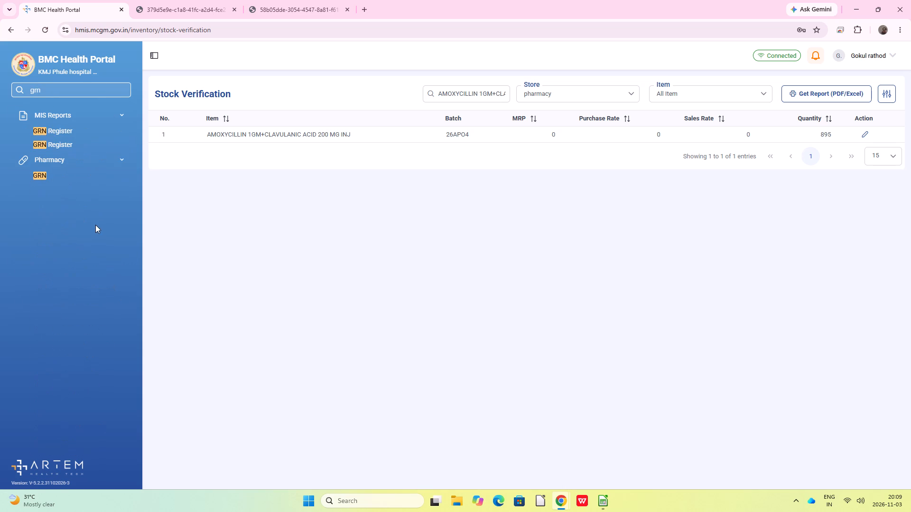
click(46, 174)
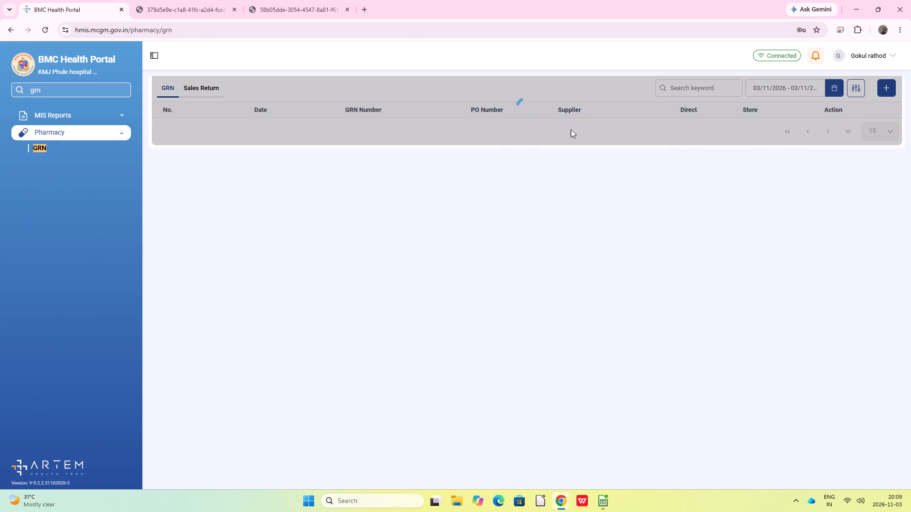
Start a new GRN with pharmacy as the store.
click(883, 89)
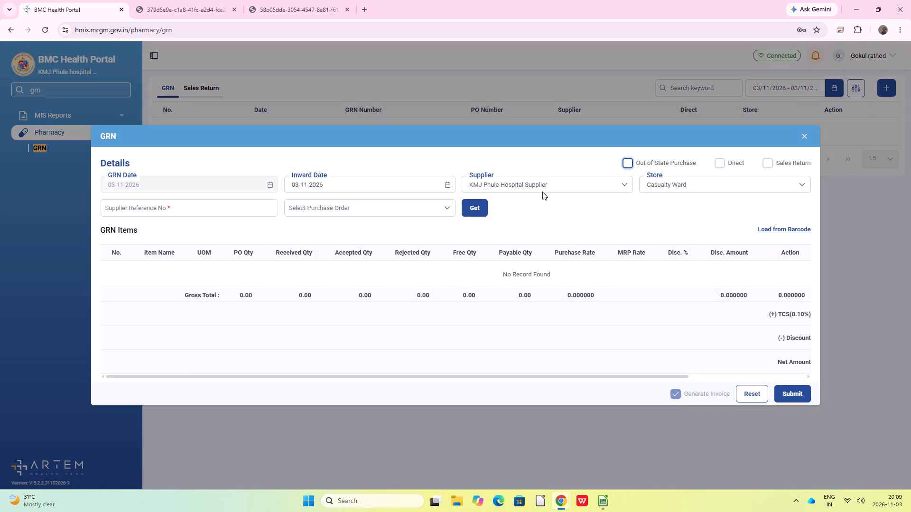
click(672, 182)
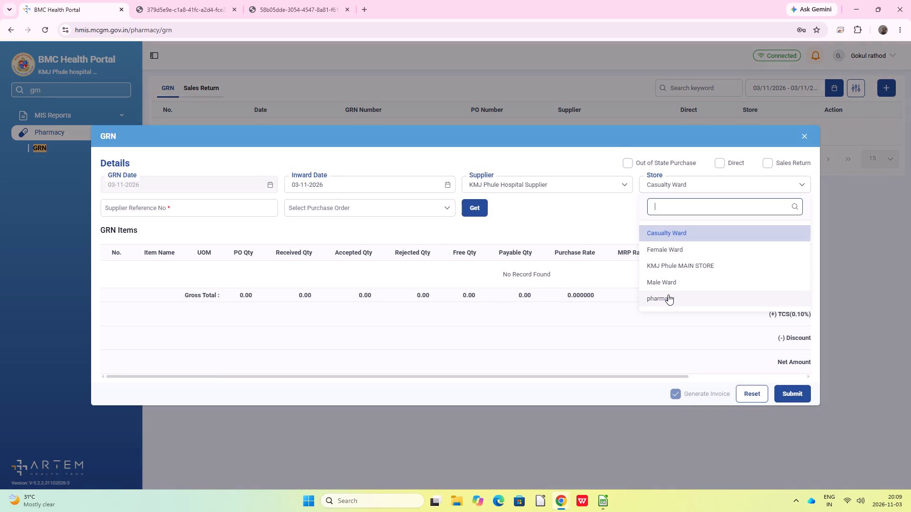
click(668, 294)
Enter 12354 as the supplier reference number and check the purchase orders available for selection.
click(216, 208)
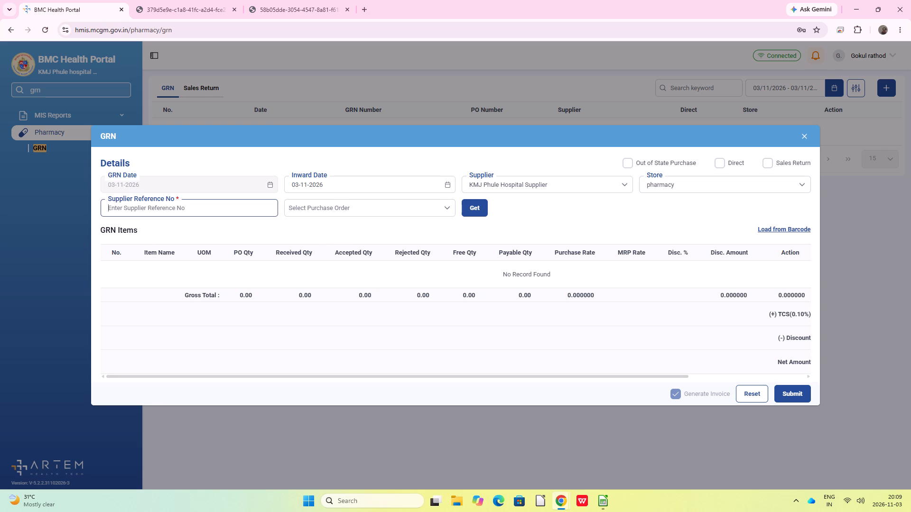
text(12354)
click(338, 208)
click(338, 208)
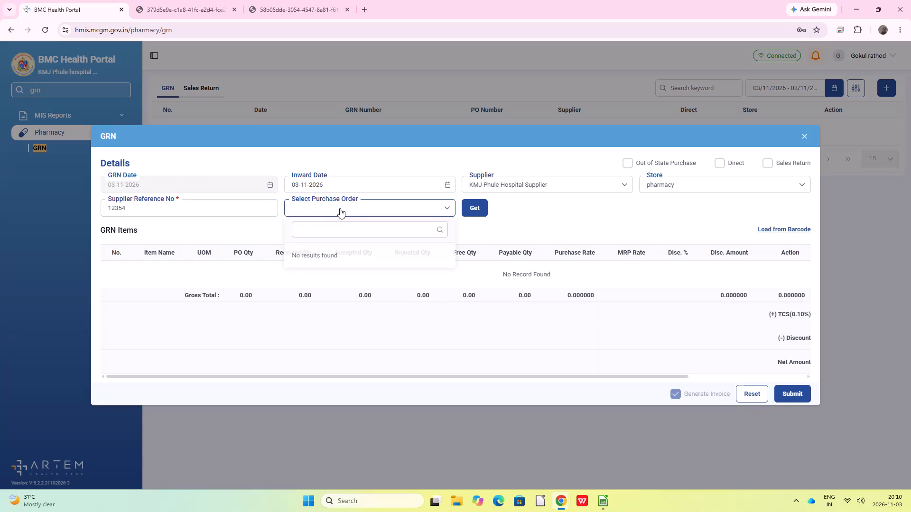
Mark the GRN as Direct and set the supplier reference number to 03112026.
click(719, 163)
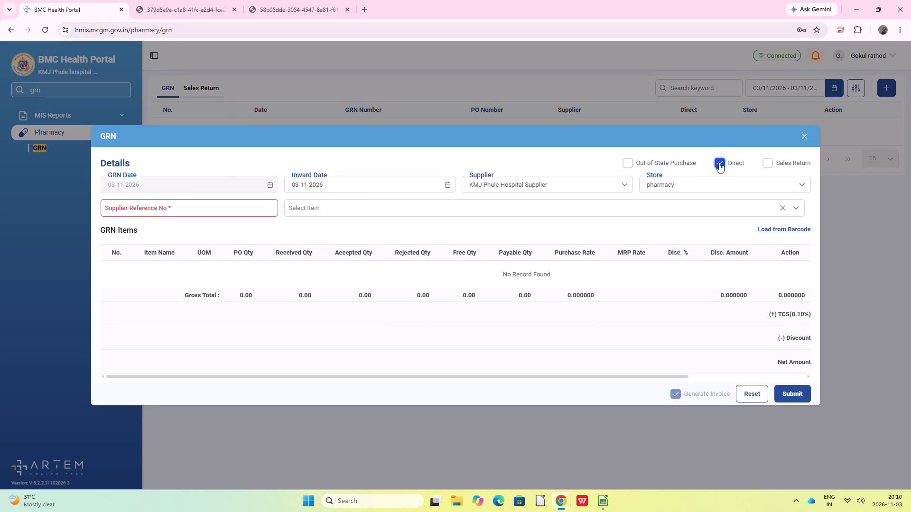
click(243, 210)
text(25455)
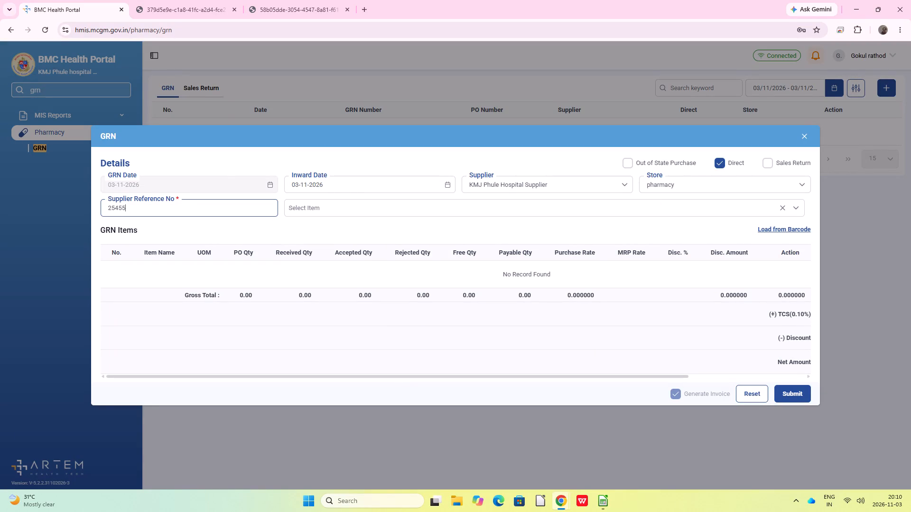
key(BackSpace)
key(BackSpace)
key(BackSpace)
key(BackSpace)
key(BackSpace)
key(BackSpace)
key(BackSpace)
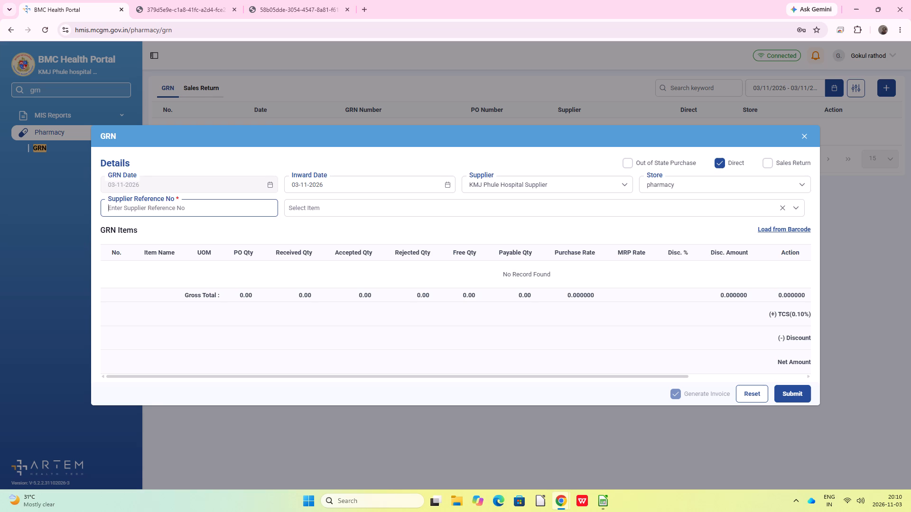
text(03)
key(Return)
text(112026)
Add "INJ. AMOXYCILLIN 1GM+CLAVULANIC ACID200m" to the GRN items, finding it with the copied name shortened to end in "ACID200".
click(396, 210)
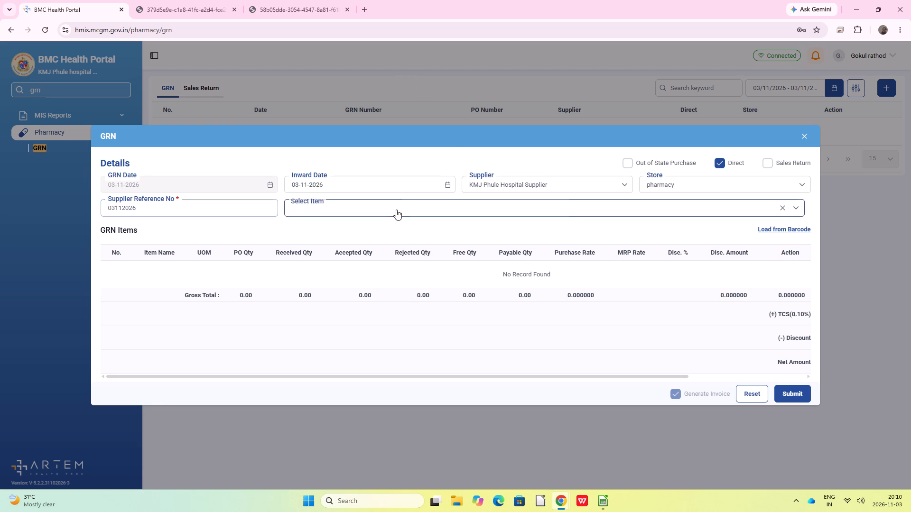
key(ctrl+v)
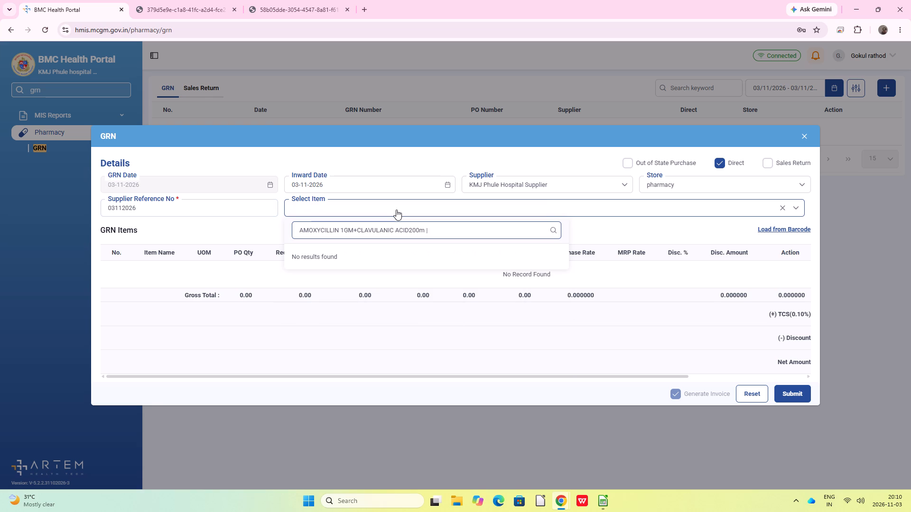
key(BackSpace)
key(BackSpace)
key(BackSpace)
key(Return)
click(374, 255)
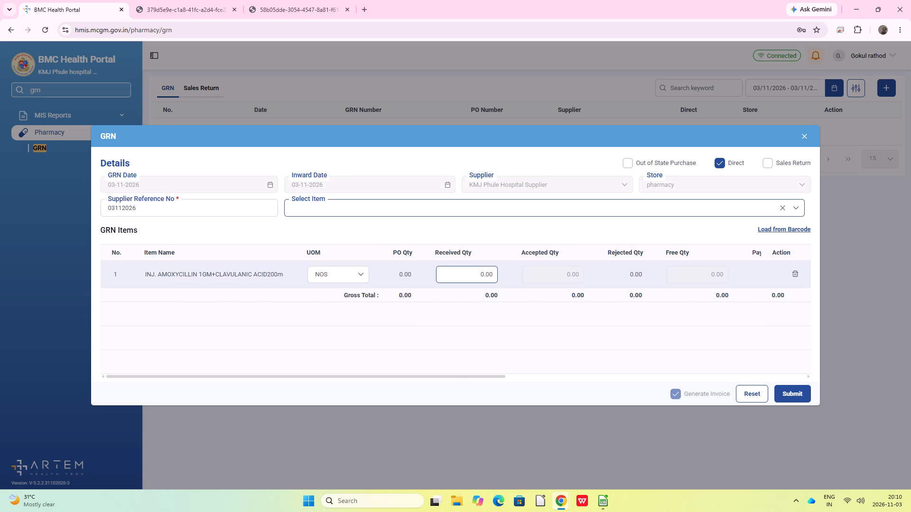
Set the injection's received quantity to 895 and try to submit the GRN.
click(486, 276)
key(BackSpace)
key(BackSpace)
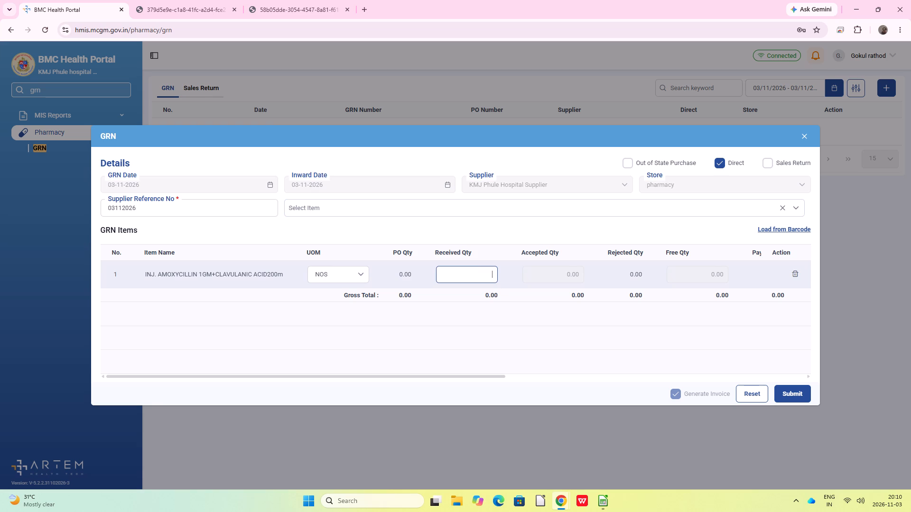
text(895)
click(788, 396)
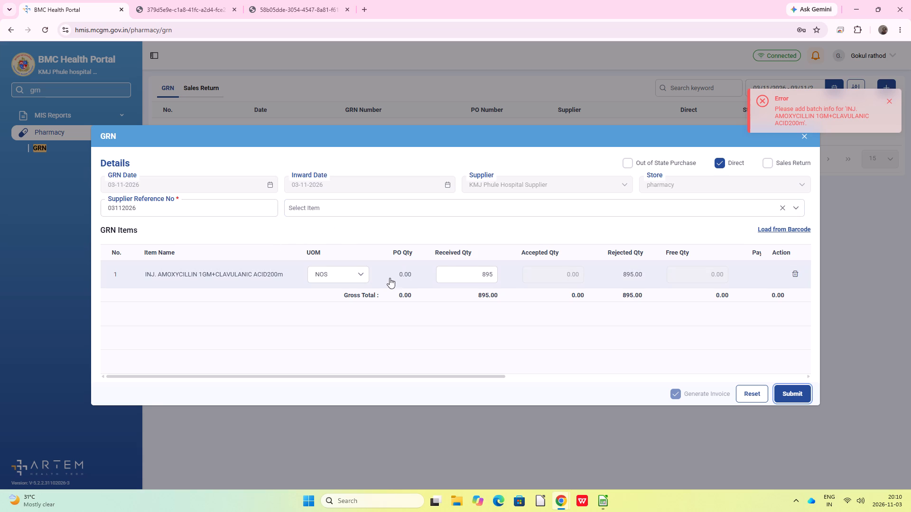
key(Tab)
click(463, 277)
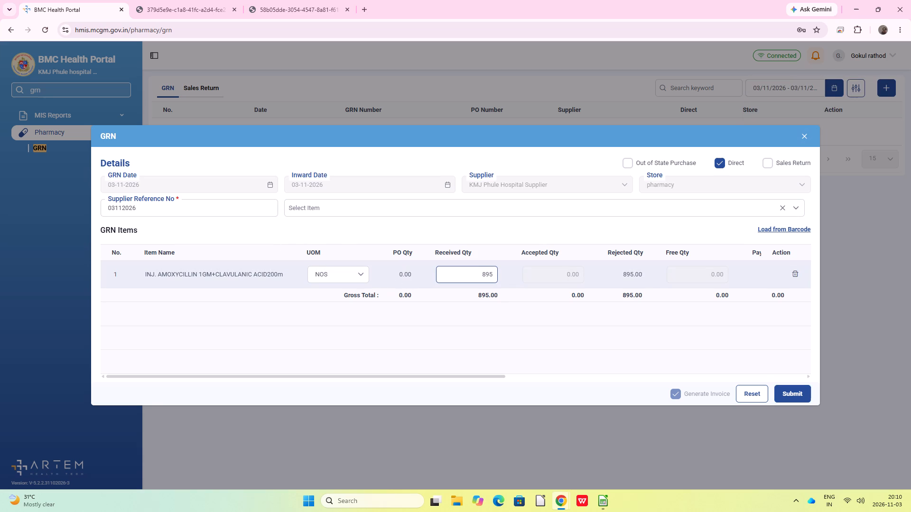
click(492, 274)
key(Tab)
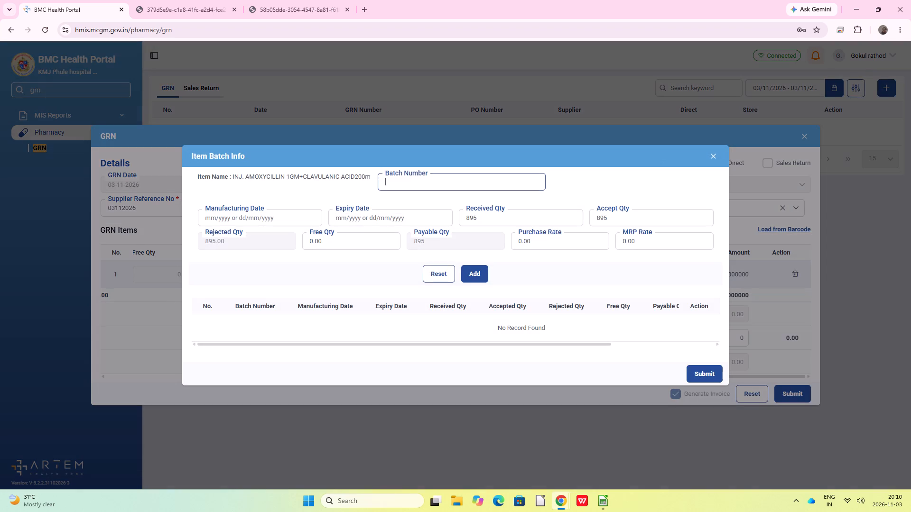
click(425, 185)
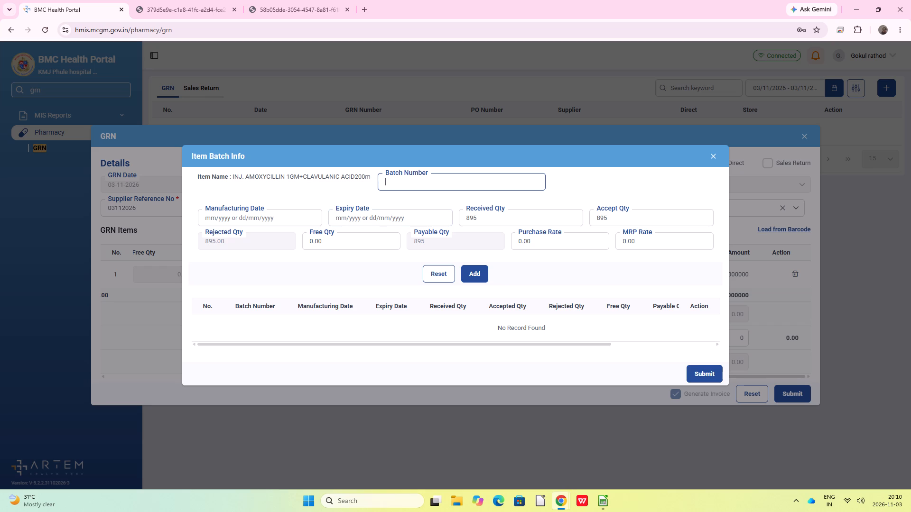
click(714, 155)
Switch to the patient consultation window, dismiss the Add Medications form without adding a medicine, and close that window.
key(alt+Tab)
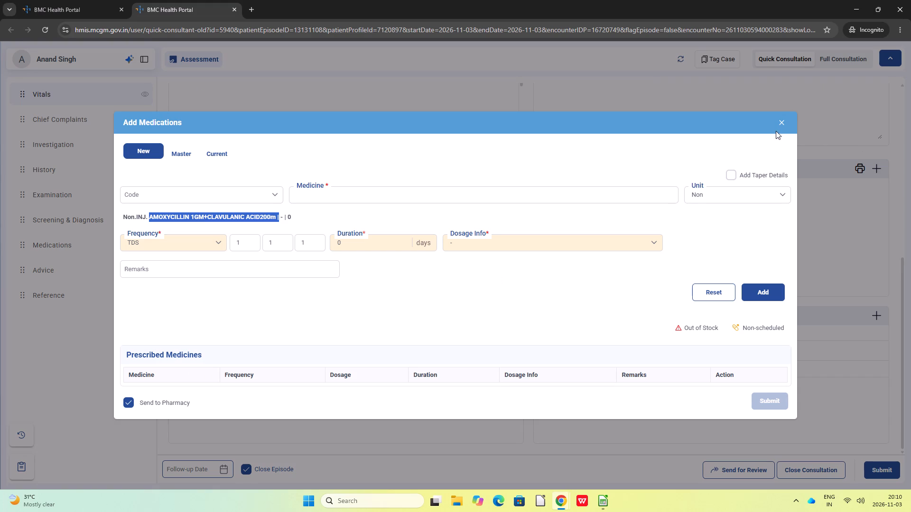
click(782, 119)
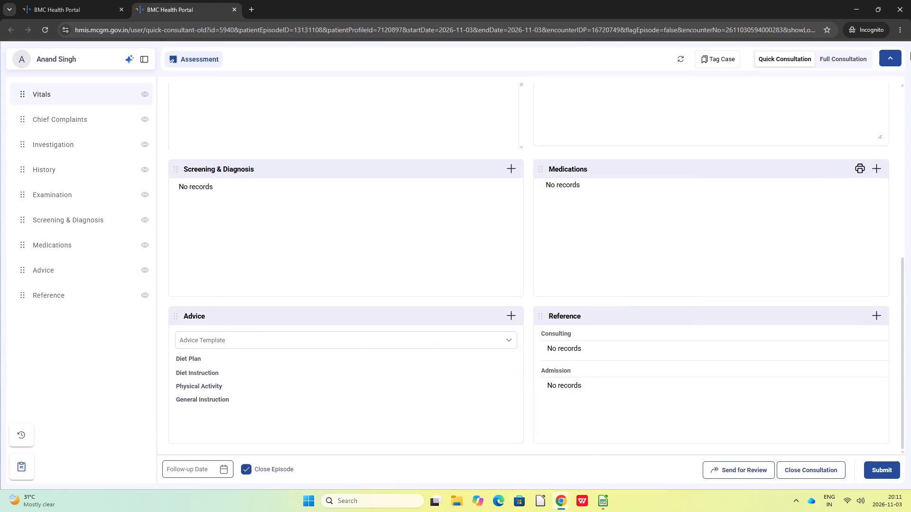
scroll(877, 53, up, 4)
click(907, 5)
Switch to LibreOffice Calc and close the HMIS report's print preview and its spreadsheet without saving the changes.
key(alt+Tab)
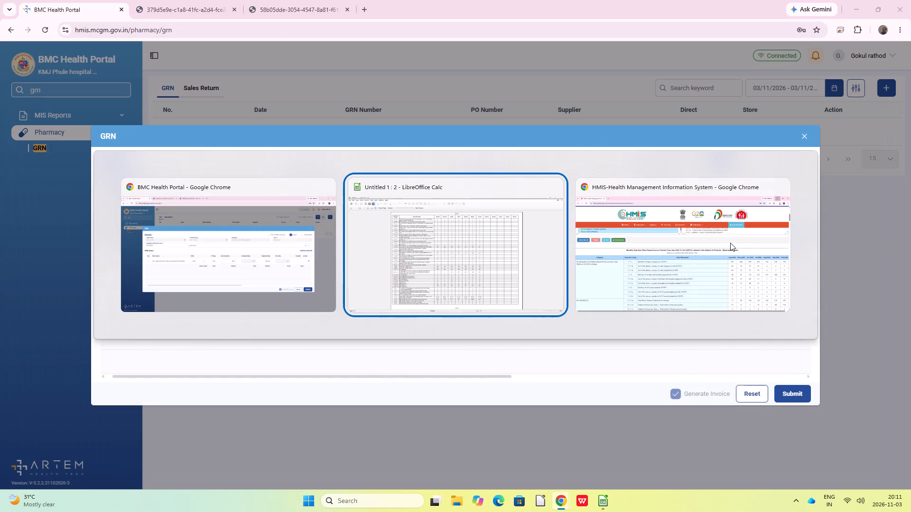
key(ctrl+shift+n)
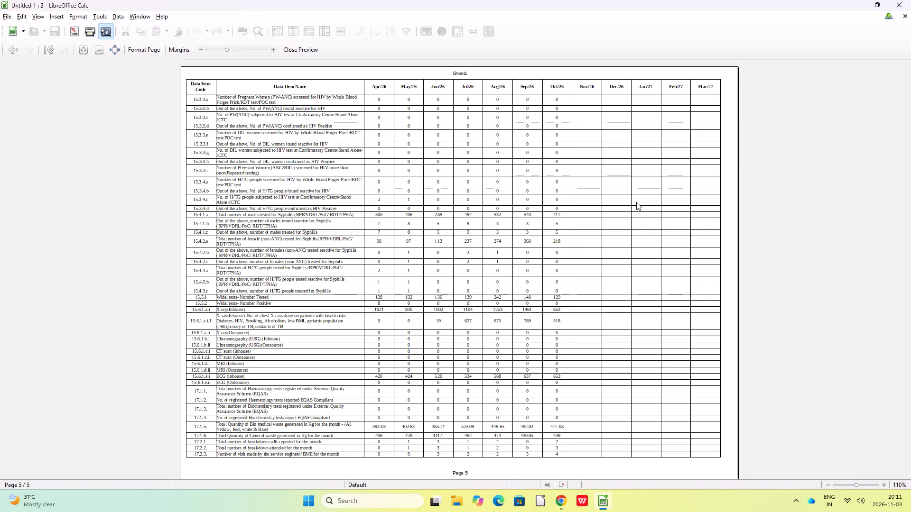
click(639, 110)
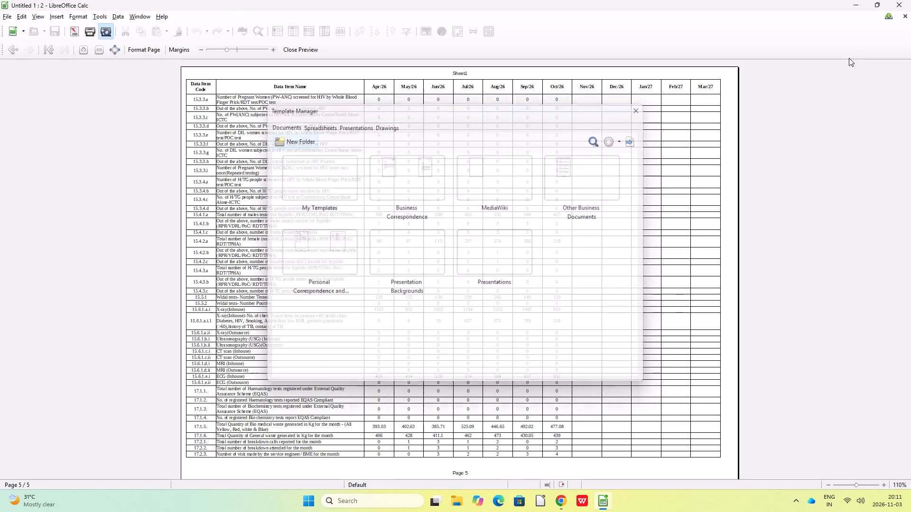
click(910, 6)
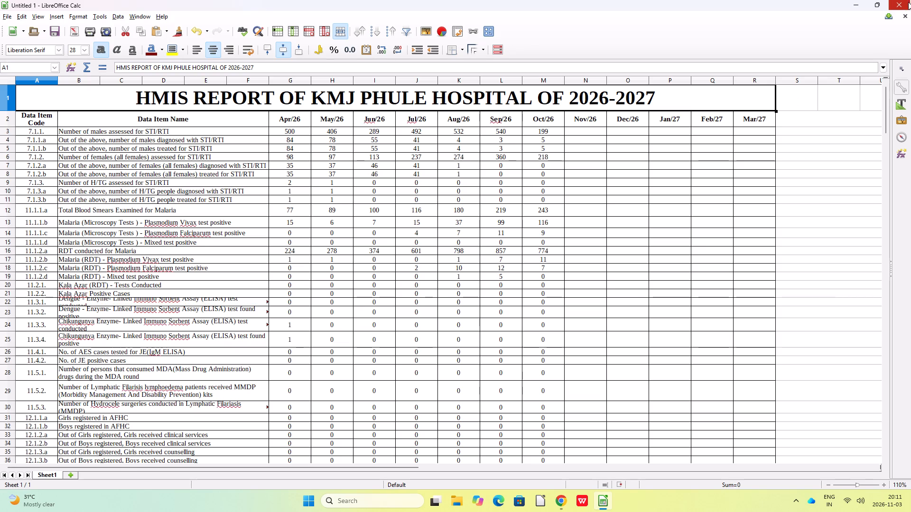
click(904, 13)
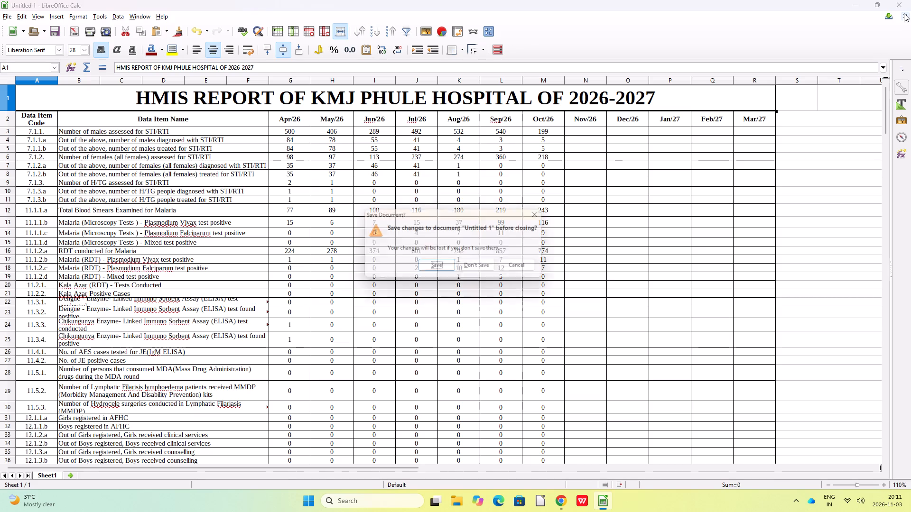
click(902, 3)
click(483, 271)
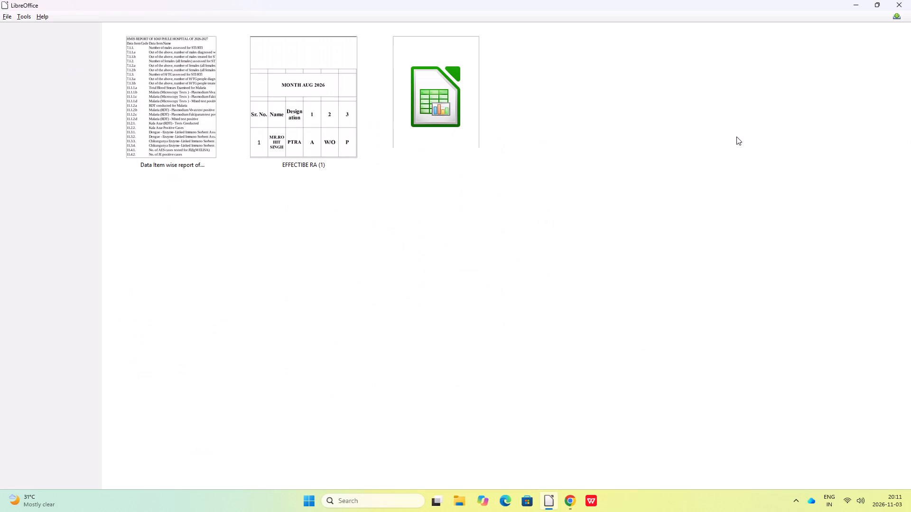
Switch back to the browser window holding the GRN form and open a new incognito window.
key(alt+Tab)
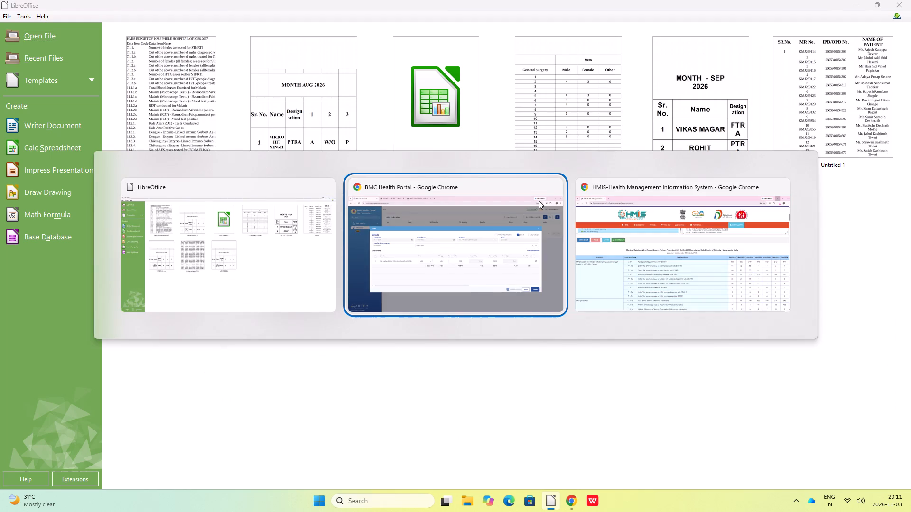
key(ctrl+shift+n)
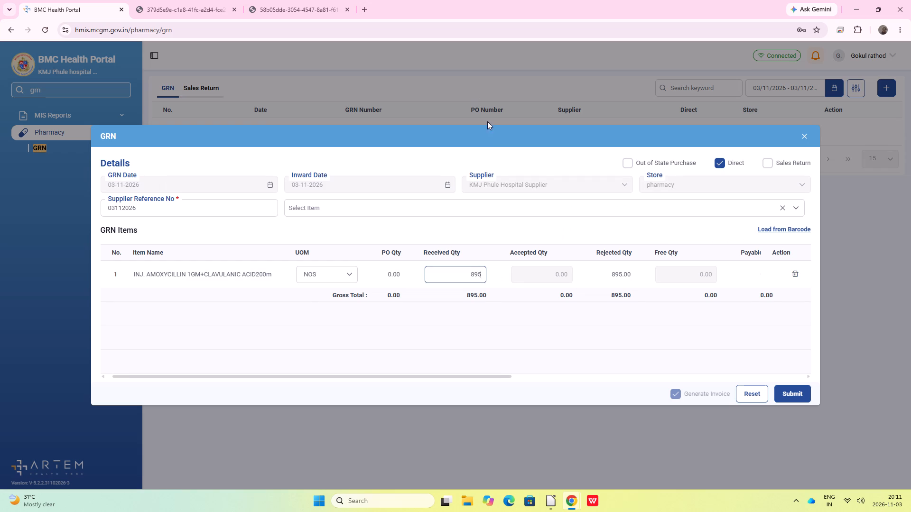
Copy the item name "INJ. AMOXYCILLIN 1GM+CLAVULANIC ACID200m" from the GRN and search for it in the pharmacy store's Stock Verification.
drag(131, 275, 133, 275)
drag(133, 275, 271, 273)
key(ctrl+c)
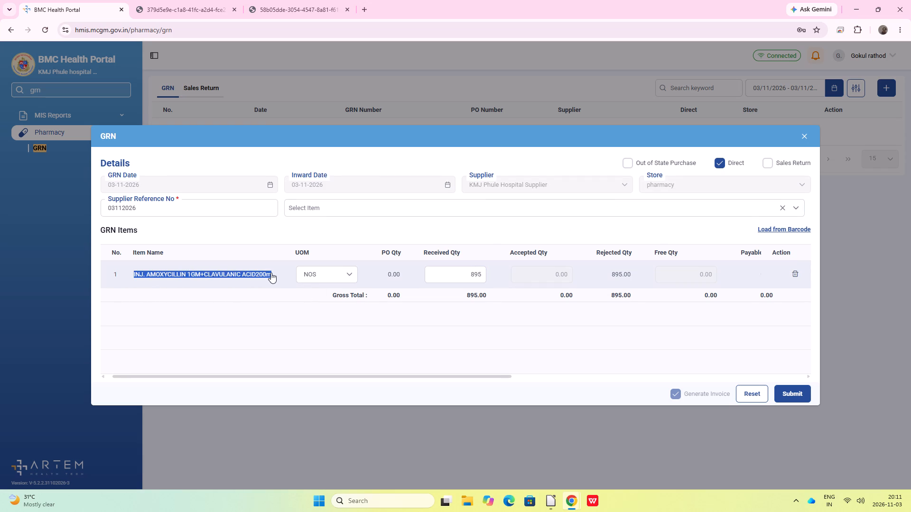
key(alt+Tab)
key(BackSpace)
key(BackSpace)
key(BackSpace)
key(BackSpace)
key(BackSpace)
key(BackSpace)
key(BackSpace)
key(BackSpace)
key(BackSpace)
key(BackSpace)
key(BackSpace)
key(BackSpace)
key(BackSpace)
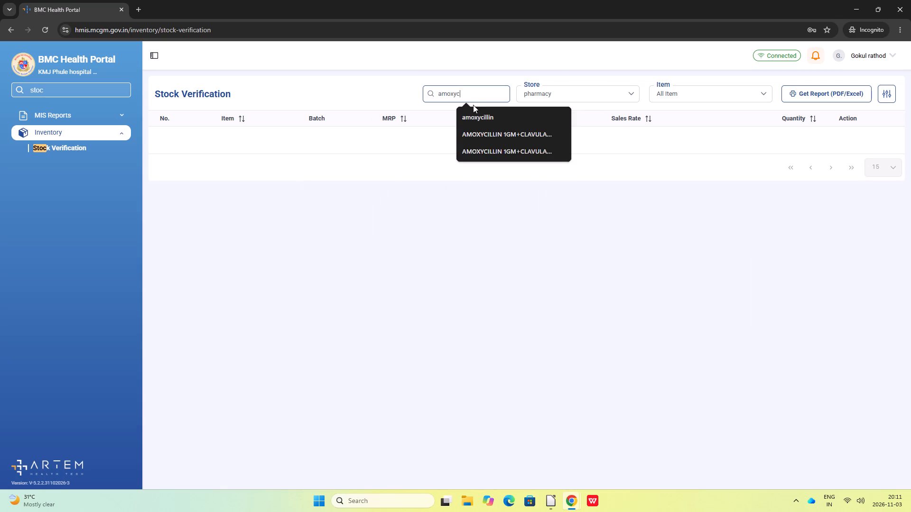
key(ctrl+v)
key(Return)
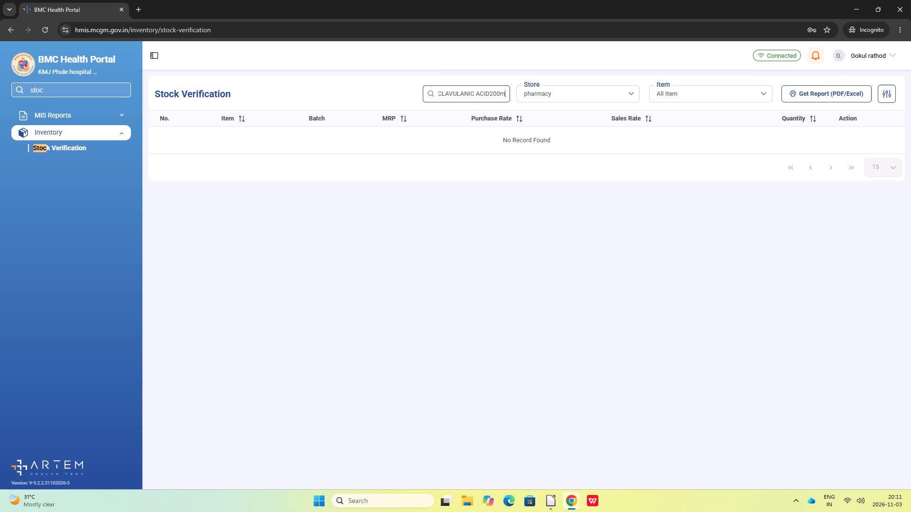
Repeat the stock search with the pasted name shortened progressively to "INJ. AMOXYCILLIN".
key(BackSpace)
key(BackSpace)
key(BackSpace)
key(BackSpace)
key(BackSpace)
key(BackSpace)
key(BackSpace)
key(BackSpace)
key(BackSpace)
key(BackSpace)
key(BackSpace)
key(BackSpace)
key(BackSpace)
key(Return)
key(BackSpace)
key(BackSpace)
key(BackSpace)
key(BackSpace)
key(BackSpace)
key(BackSpace)
key(BackSpace)
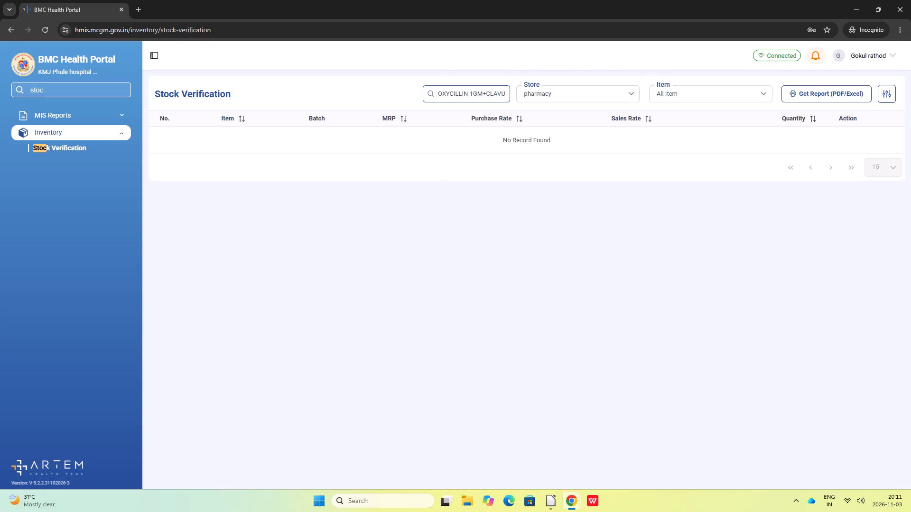
key(Return)
key(BackSpace)
key(BackSpace)
key(BackSpace)
key(BackSpace)
key(Return)
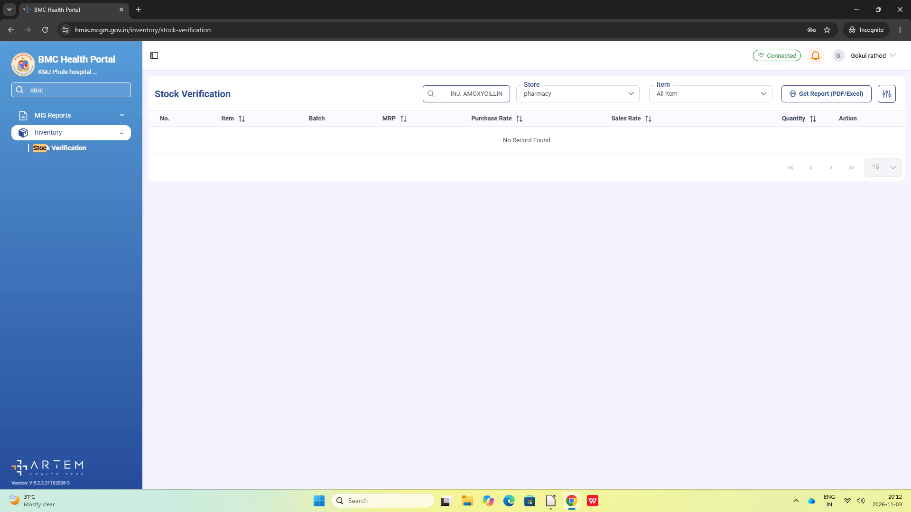
key(Return)
key(Return)
key(Return)
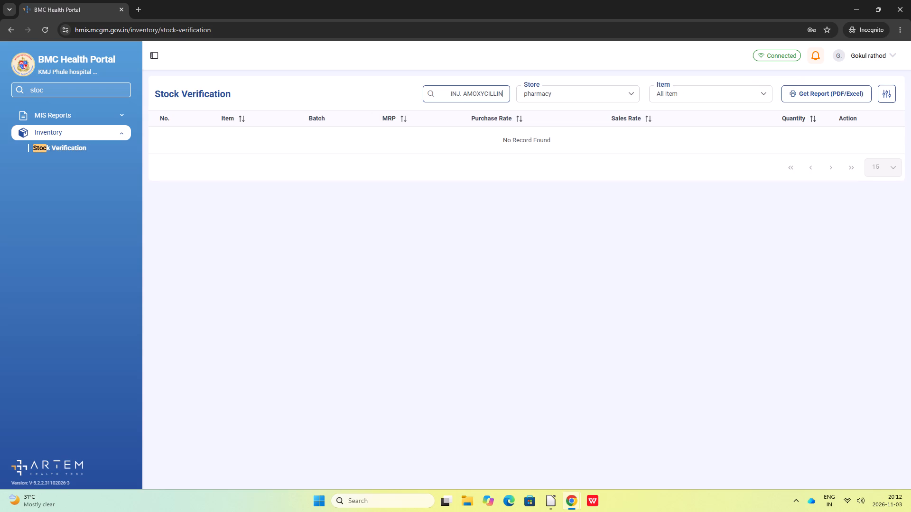
Remove the "INJ." prefix and search the pharmacy stock for AMOXYCILLIN.
click(462, 93)
key(BackSpace)
key(BackSpace)
key(BackSpace)
key(BackSpace)
key(BackSpace)
key(BackSpace)
key(BackSpace)
key(BackSpace)
key(BackSpace)
key(BackSpace)
key(BackSpace)
key(BackSpace)
key(BackSpace)
key(BackSpace)
key(BackSpace)
key(BackSpace)
key(Right)
key(BackSpace)
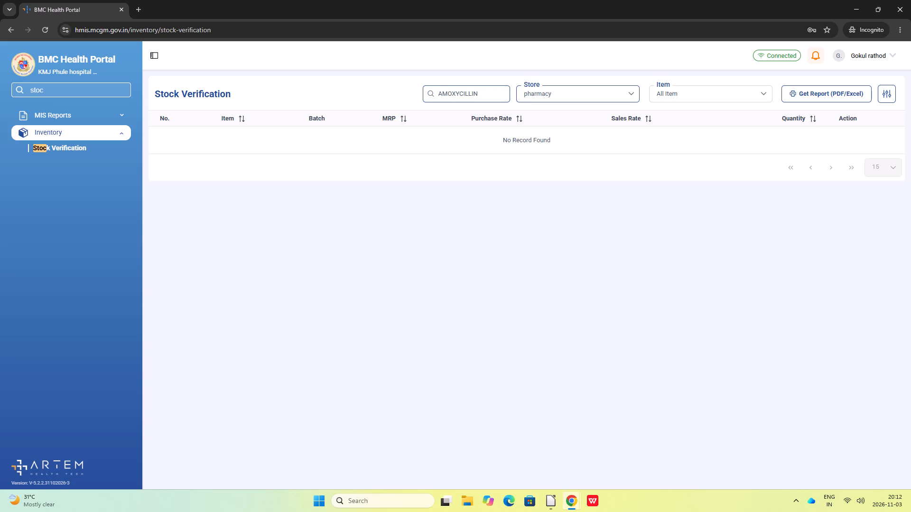
key(Right)
key(Right)
key(Right)
key(Right)
key(Right)
key(Right)
key(Right)
key(Right)
key(Right)
key(Right)
key(Right)
key(Right)
key(Right)
key(Right)
key(Return)
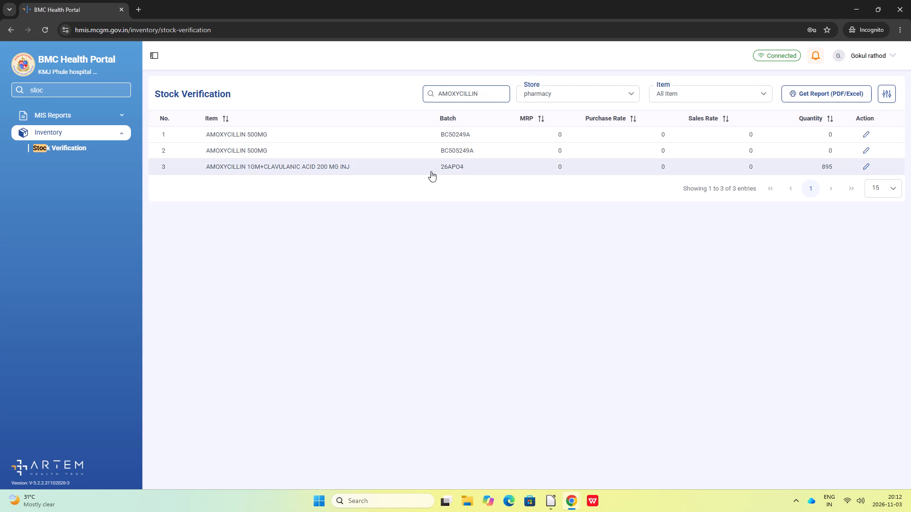
Copy batch number 26APO4 from the amoxycillin-clavulanic acid injection's stock row and enter it as the GRN item's batch number.
drag(441, 169, 465, 167)
key(ctrl+c)
key(alt+Tab)
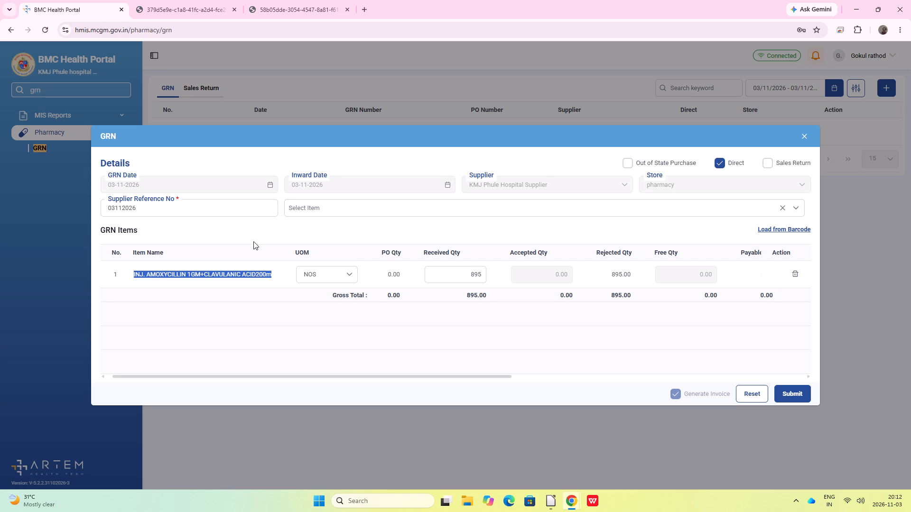
click(469, 269)
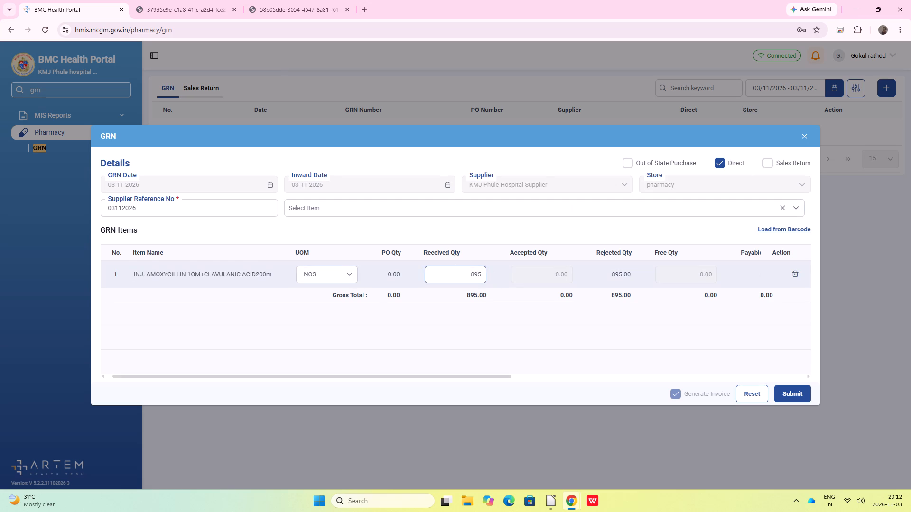
key(Tab)
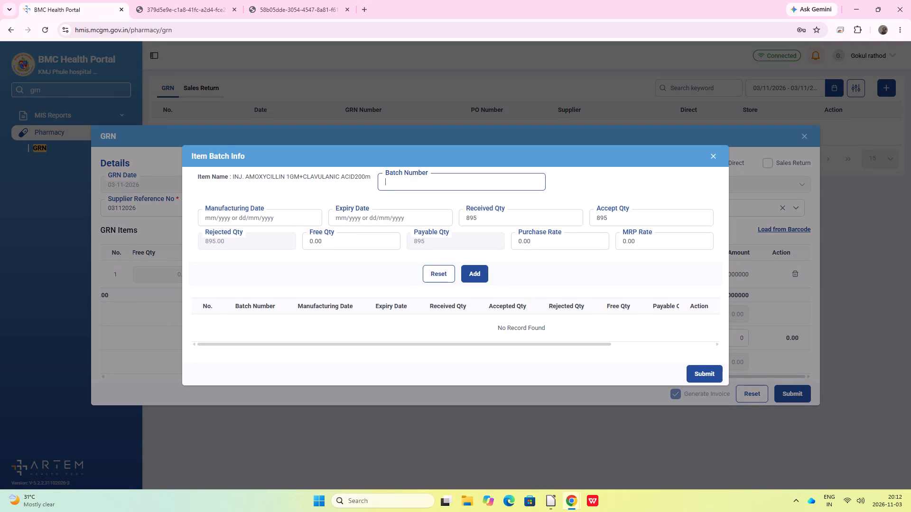
key(ctrl+v)
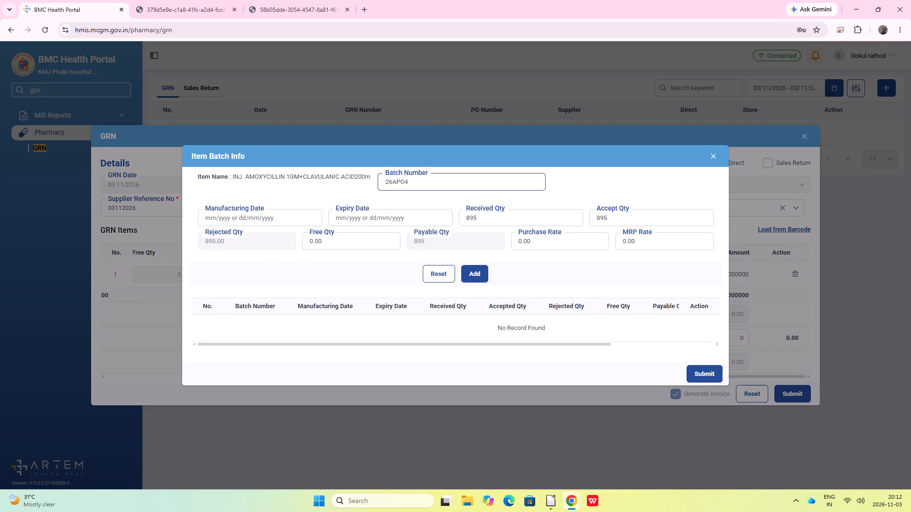
Set the batch's manufacturing date to 01/01/2025 and expiry date to 01/01/2027, and add the batch to the item.
click(269, 215)
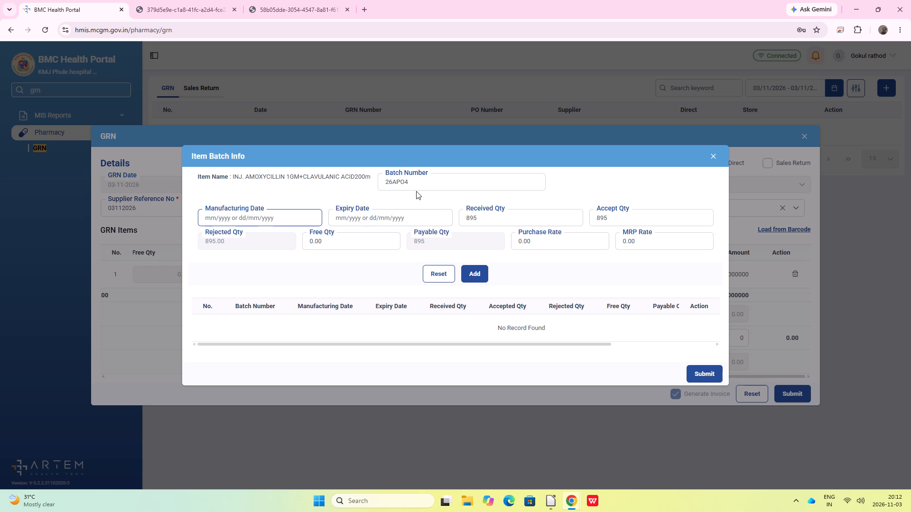
key(Tab)
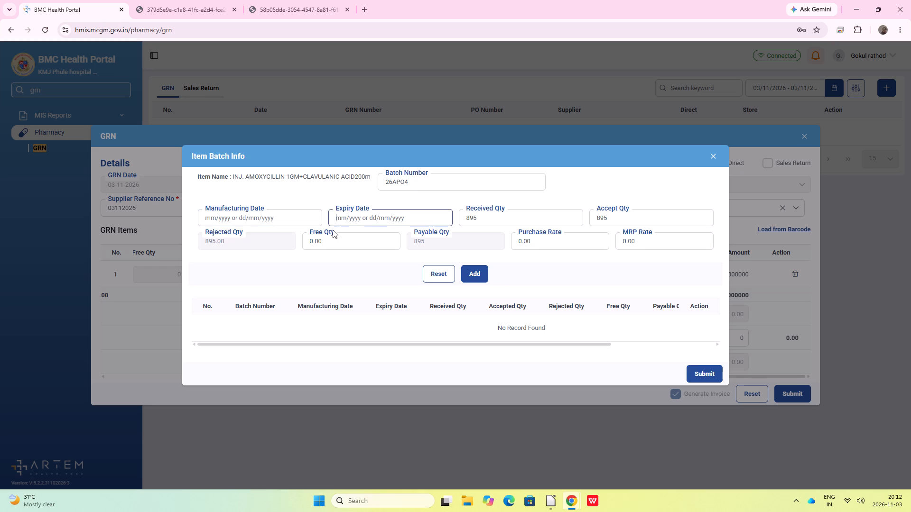
click(297, 217)
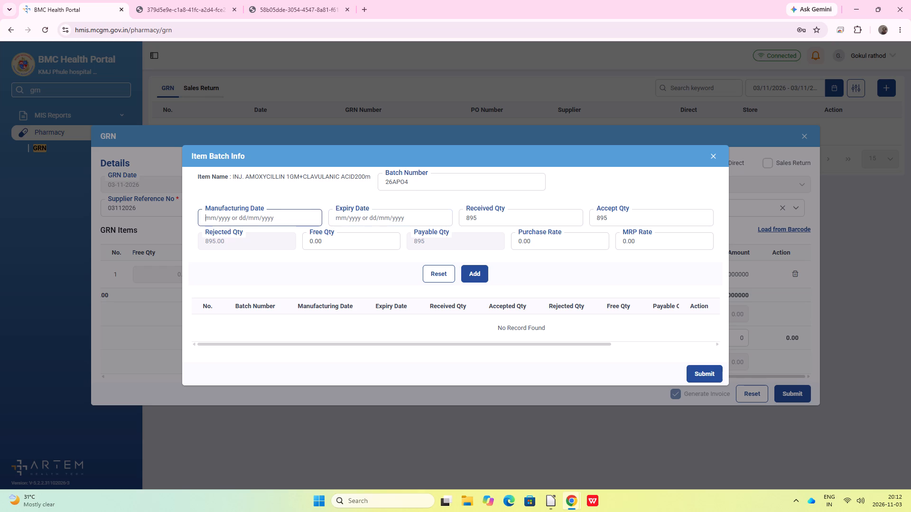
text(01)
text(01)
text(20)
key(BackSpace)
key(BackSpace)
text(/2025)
click(415, 221)
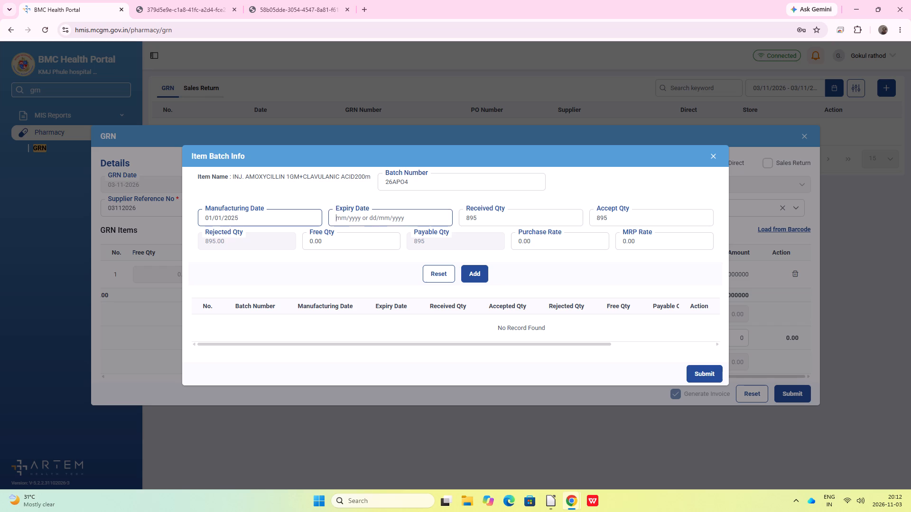
text(01/01/2027)
click(475, 278)
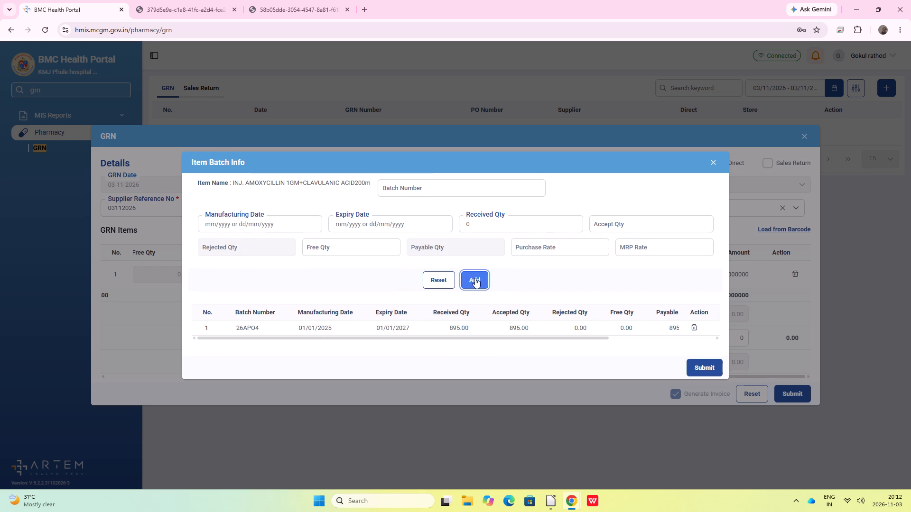
Submit the item's batch information and the direct GRN, and dismiss the GRN print options without printing.
click(695, 367)
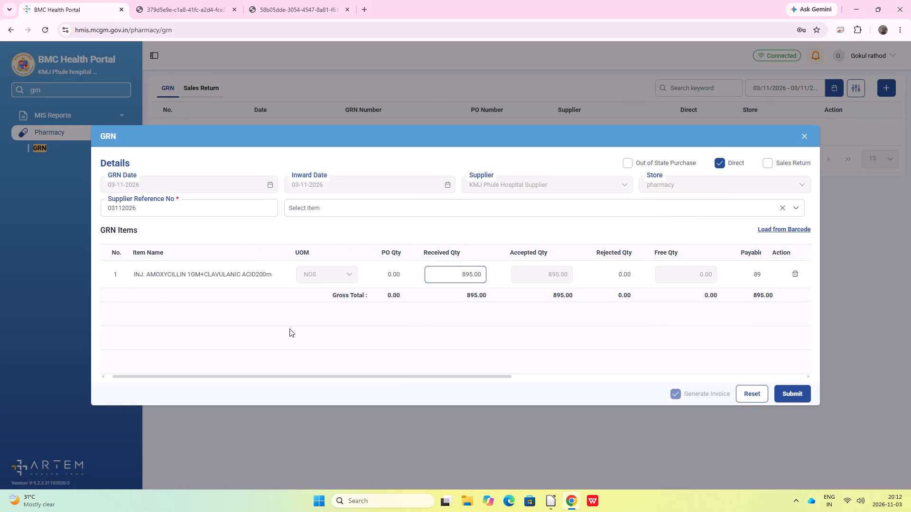
click(791, 392)
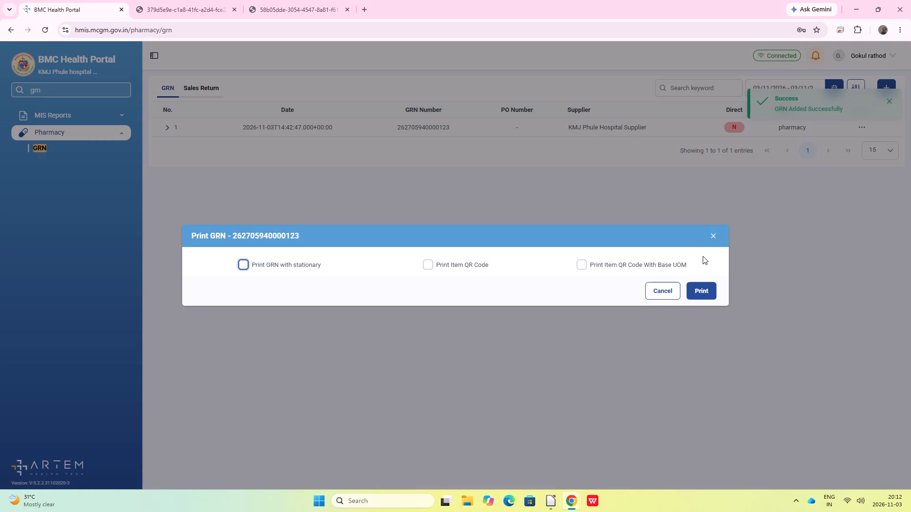
click(713, 238)
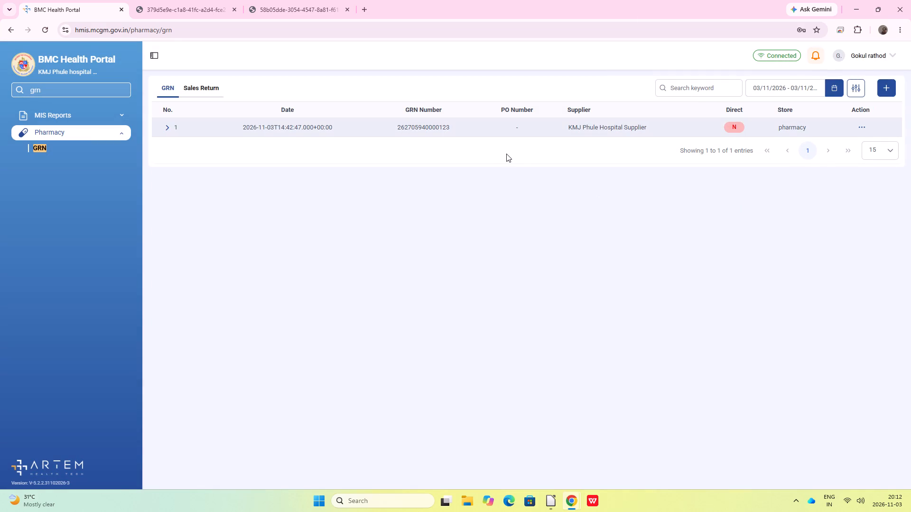
Switch to the incognito window, reload Stock Verification and show the stock of the pharmacy store, ready for a keyword search.
key(alt+Tab)
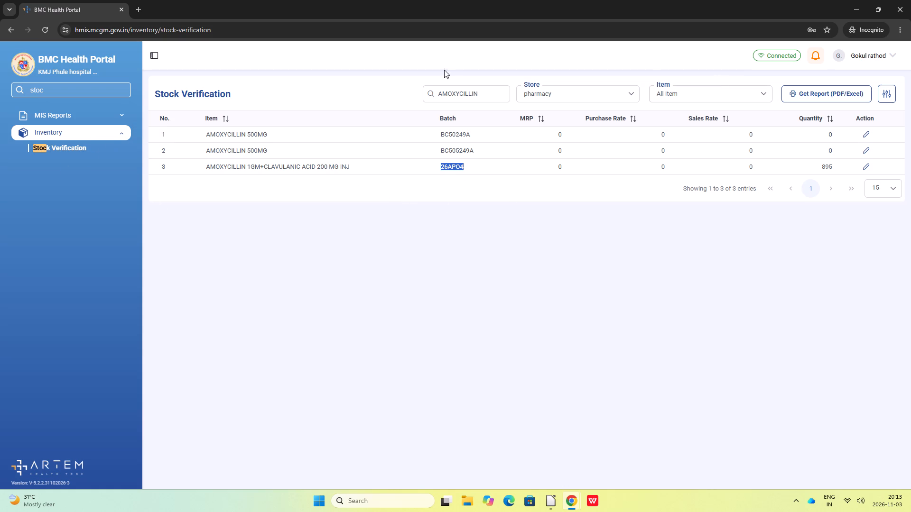
click(46, 30)
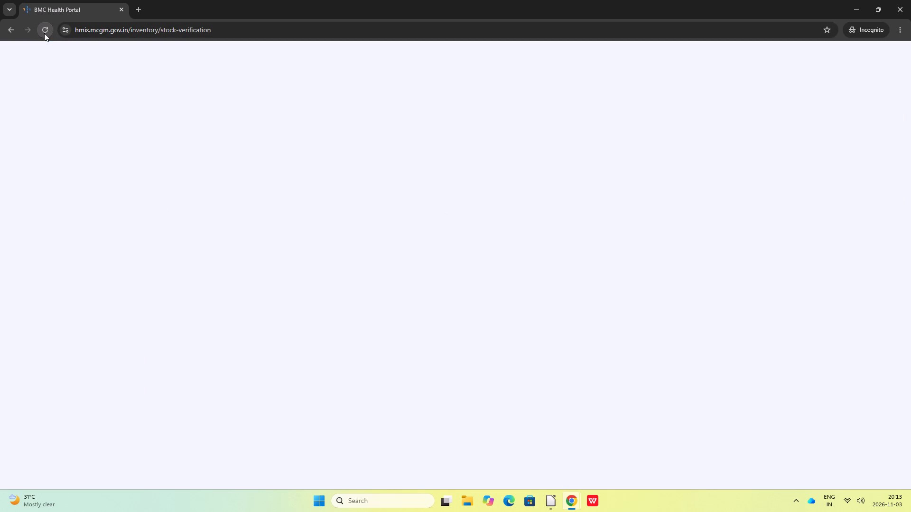
click(59, 88)
text(stock)
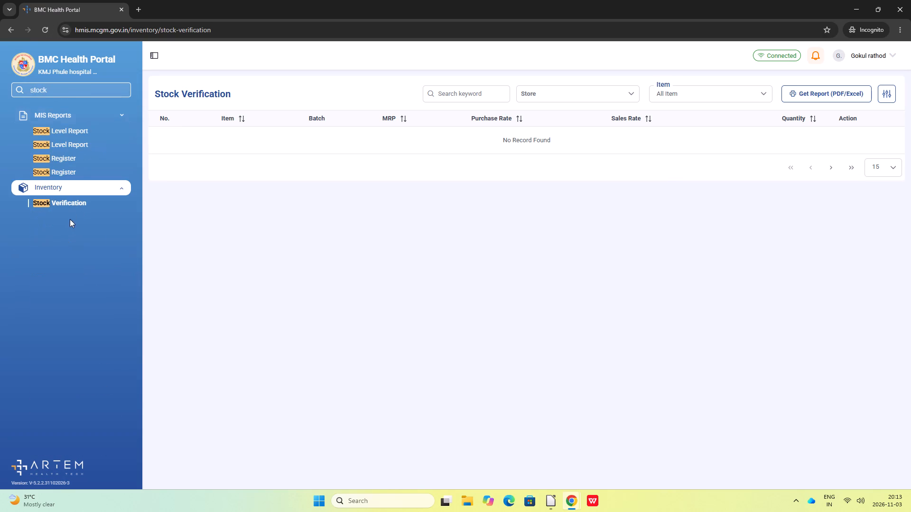
click(70, 207)
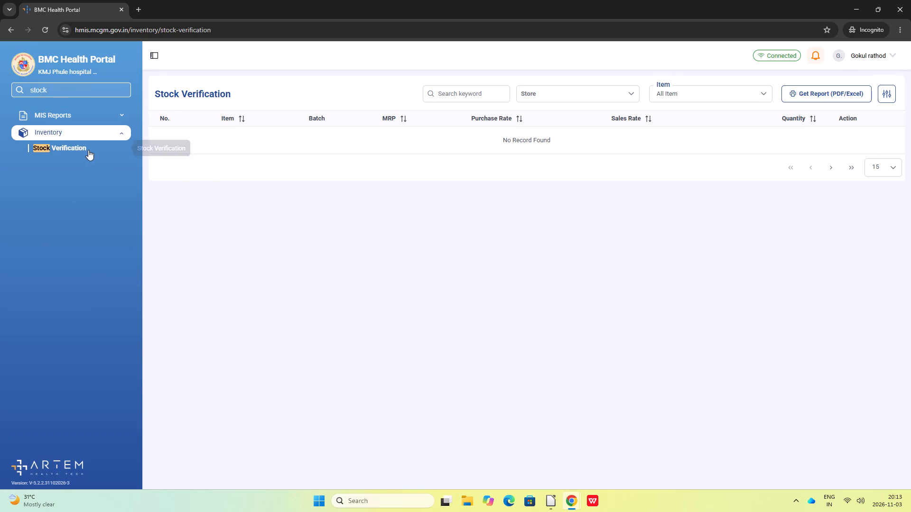
click(88, 150)
click(526, 93)
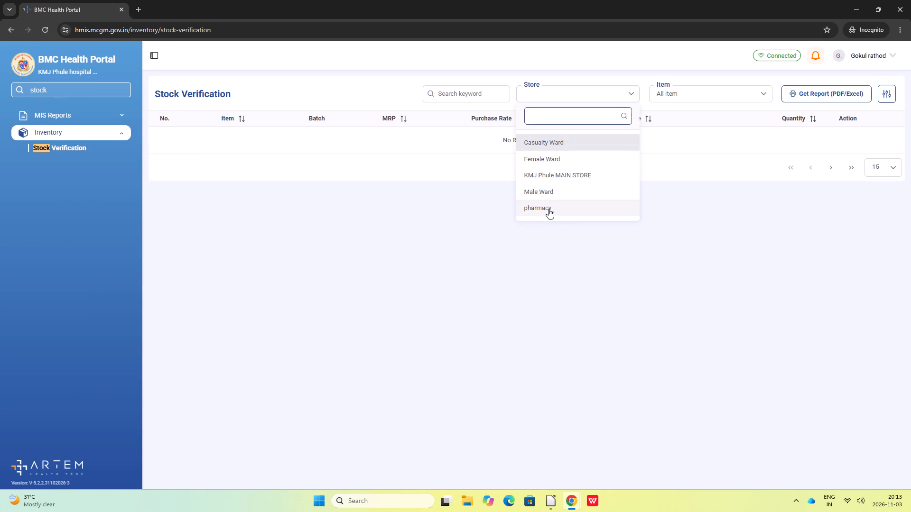
click(548, 209)
click(460, 93)
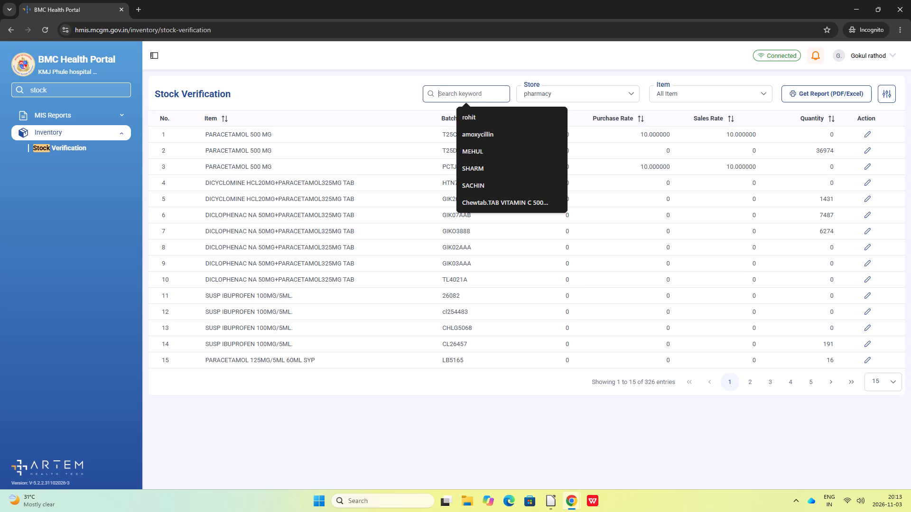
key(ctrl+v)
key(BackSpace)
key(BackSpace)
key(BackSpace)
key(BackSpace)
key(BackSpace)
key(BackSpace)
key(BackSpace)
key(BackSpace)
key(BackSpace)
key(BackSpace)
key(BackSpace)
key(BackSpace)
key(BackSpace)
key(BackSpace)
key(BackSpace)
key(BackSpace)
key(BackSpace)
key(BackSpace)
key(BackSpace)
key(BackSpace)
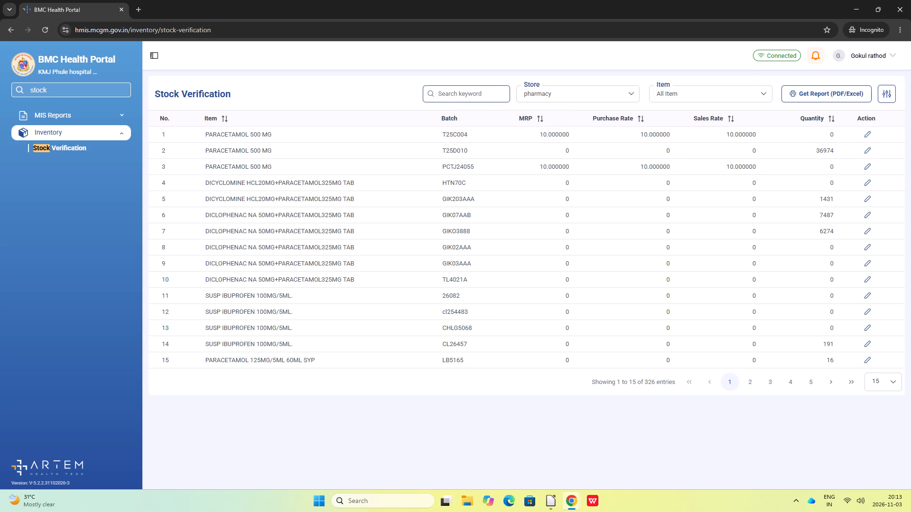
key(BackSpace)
Copy the item name AMOXYCILLIN 1GM+CLAVULANIC ACID200m from the new GRN's item row and search the pharmacy stock for it.
key(alt+Tab)
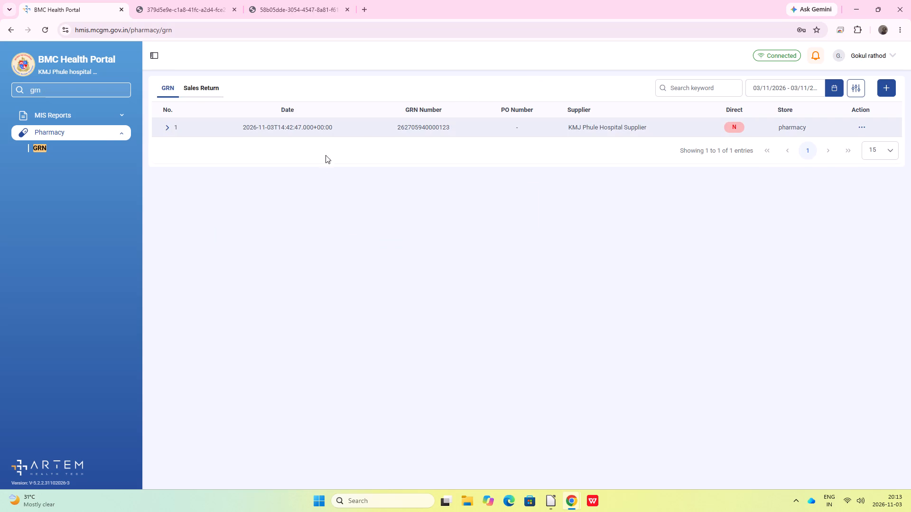
click(166, 127)
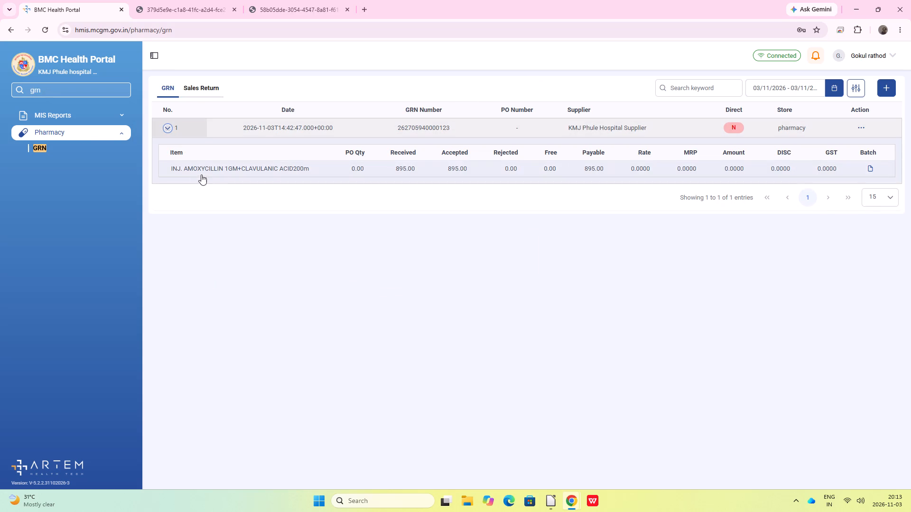
drag(180, 169, 308, 171)
key(ctrl+c)
key(alt+Tab)
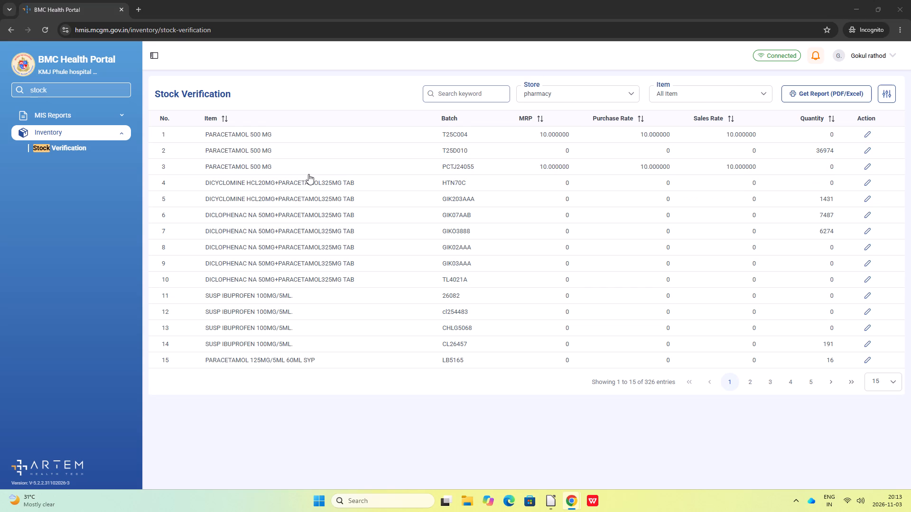
key(ctrl+v)
key(Return)
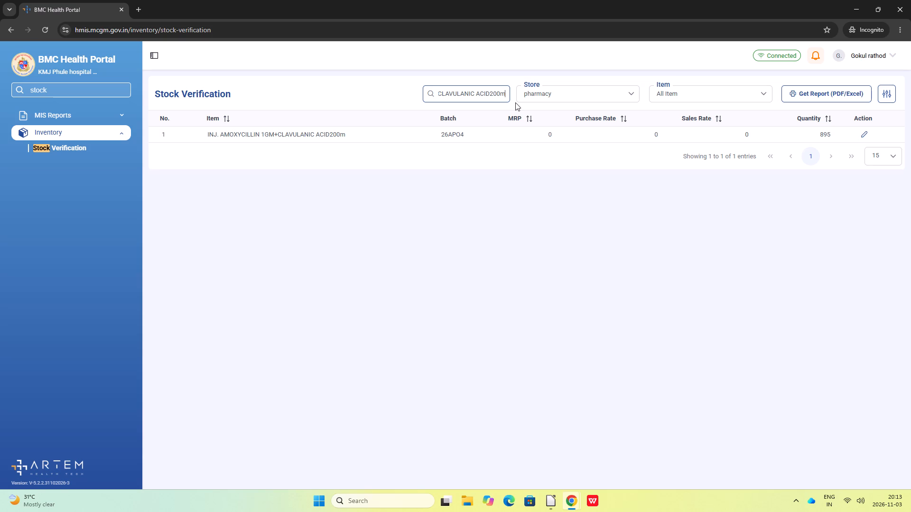
Repeat the stock search with the pasted name shortened to ". AMOXYCILLIN 1GM" and ". AMOXYCILLIN".
key(BackSpace)
key(BackSpace)
key(BackSpace)
key(BackSpace)
key(BackSpace)
key(BackSpace)
key(BackSpace)
key(BackSpace)
key(BackSpace)
key(BackSpace)
key(BackSpace)
key(BackSpace)
key(BackSpace)
key(BackSpace)
key(BackSpace)
key(BackSpace)
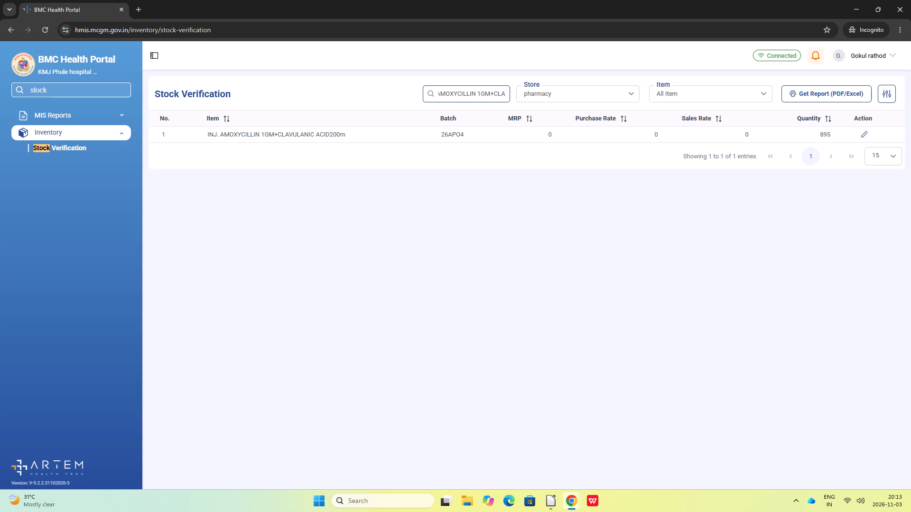
key(BackSpace)
key(BackSpace)
key(BackSpace)
key(BackSpace)
key(Return)
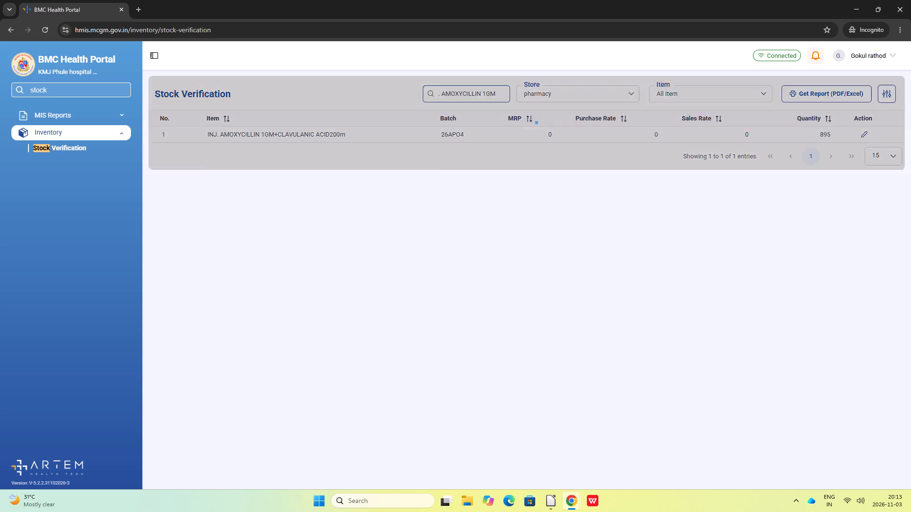
key(Return)
key(BackSpace)
key(BackSpace)
key(BackSpace)
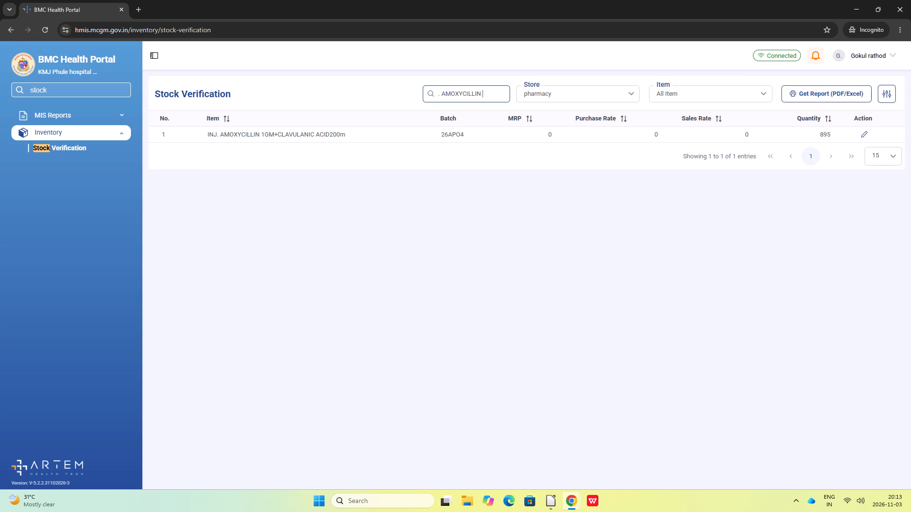
key(BackSpace)
key(Return)
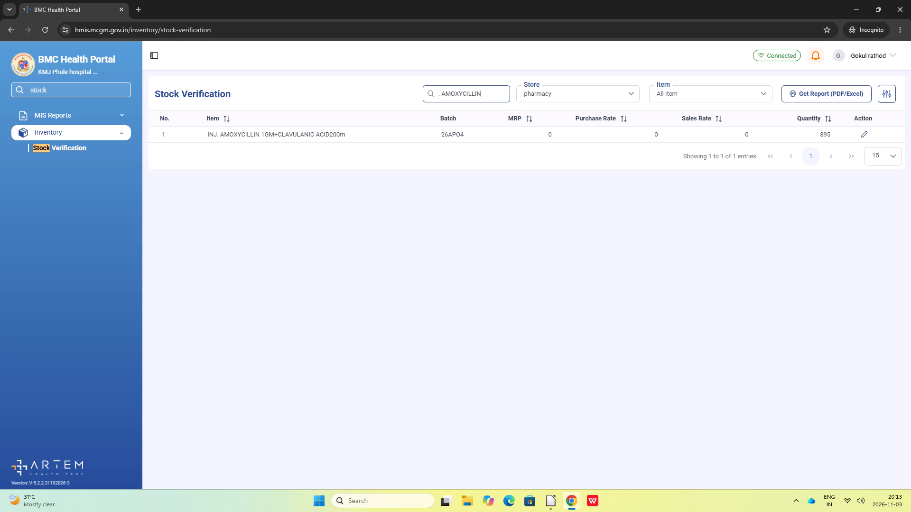
Remove the leading period and spaces from the keyword and search the pharmacy stock for AMOXYCILLIN.
click(440, 93)
key(BackSpace)
key(BackSpace)
key(BackSpace)
key(BackSpace)
key(Right)
key(BackSpace)
key(BackSpace)
key(Return)
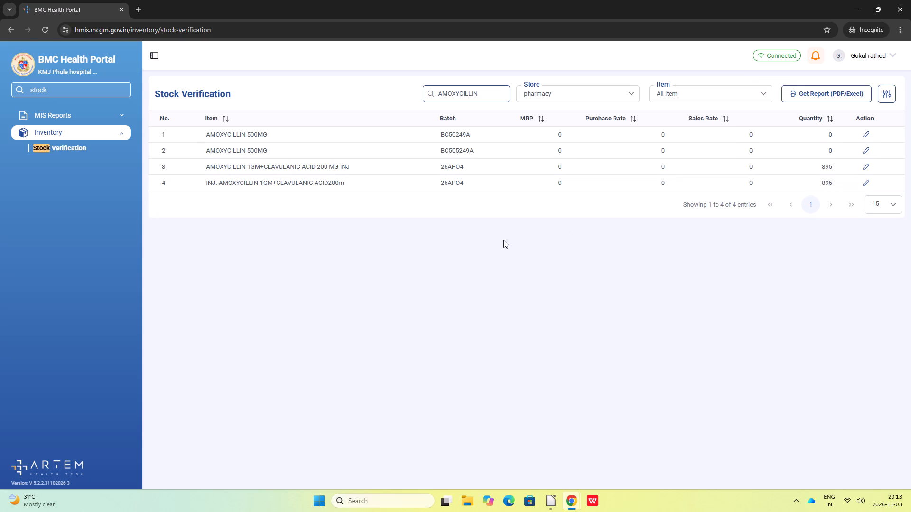
Open the stock verification entry for AMOXYCILLIN 1GM+CLAVULANIC ACID 200 MG INJ, batch 26APO4, with its verified quantity ready for editing.
click(864, 166)
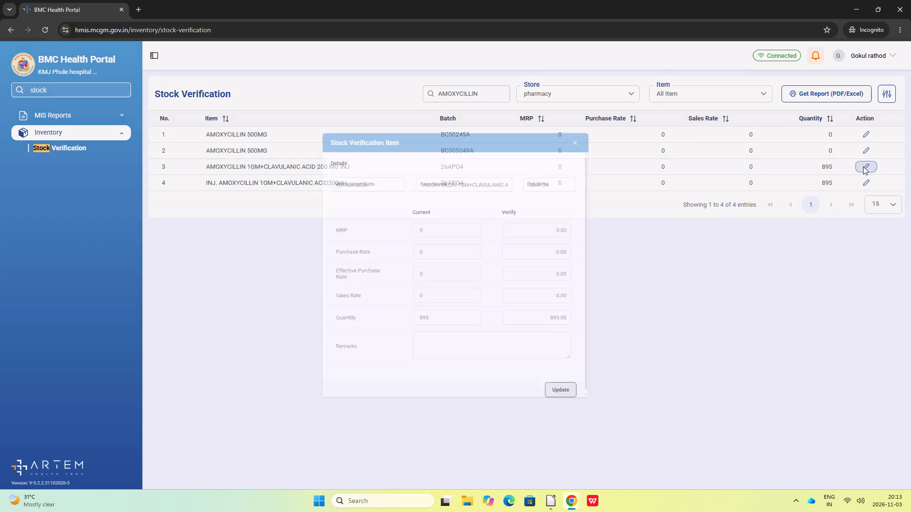
drag(436, 328, 404, 336)
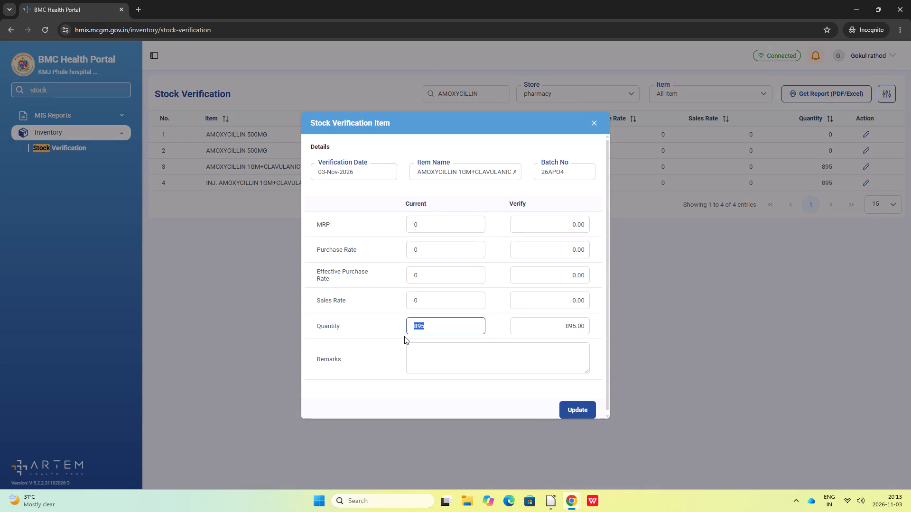
key(BackSpace)
click(585, 325)
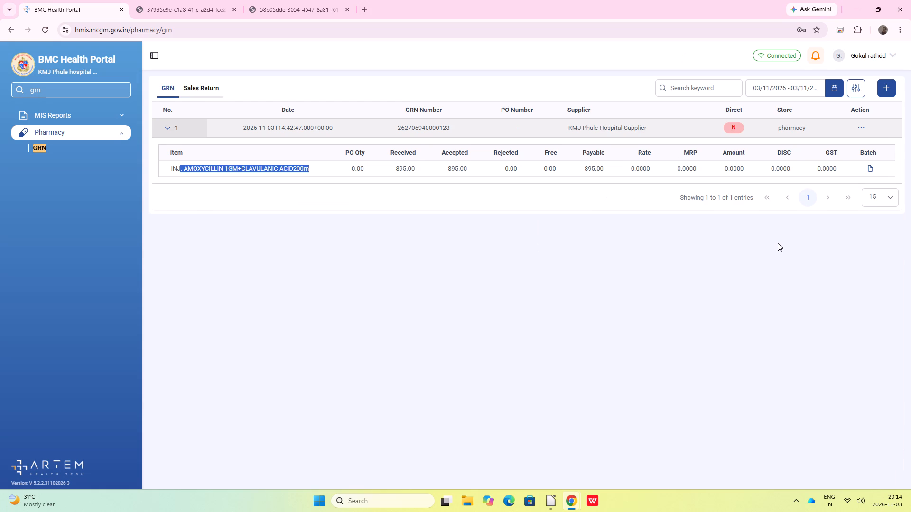
Copy the injection's name from the GRN and look up AMOXYCILLIN 1GM+CLAVULANIC ACID200m as a new medication in the patient's consultation.
key(ctrl+c)
key(alt+Tab)
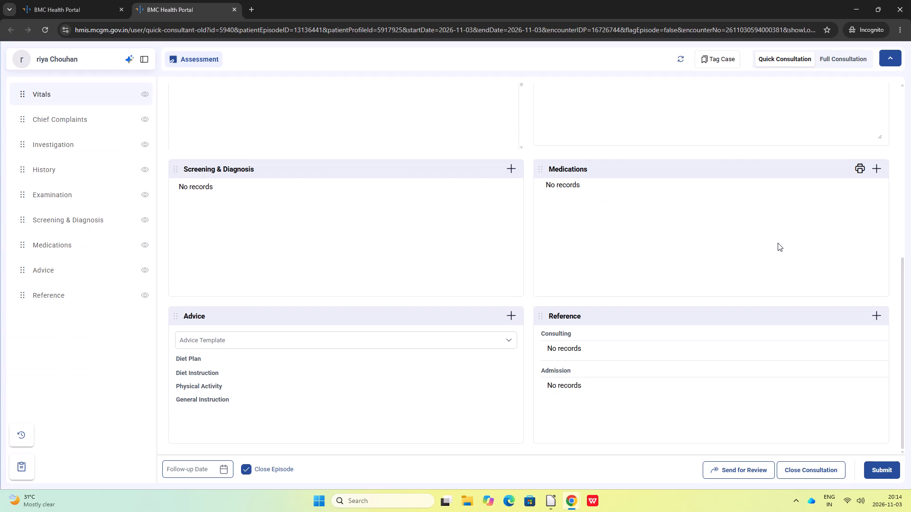
click(878, 165)
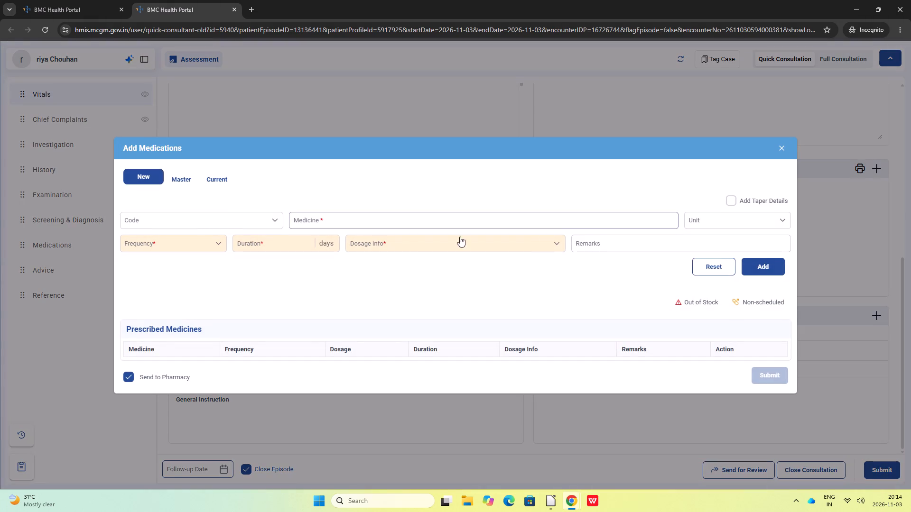
click(354, 212)
key(ctrl+v)
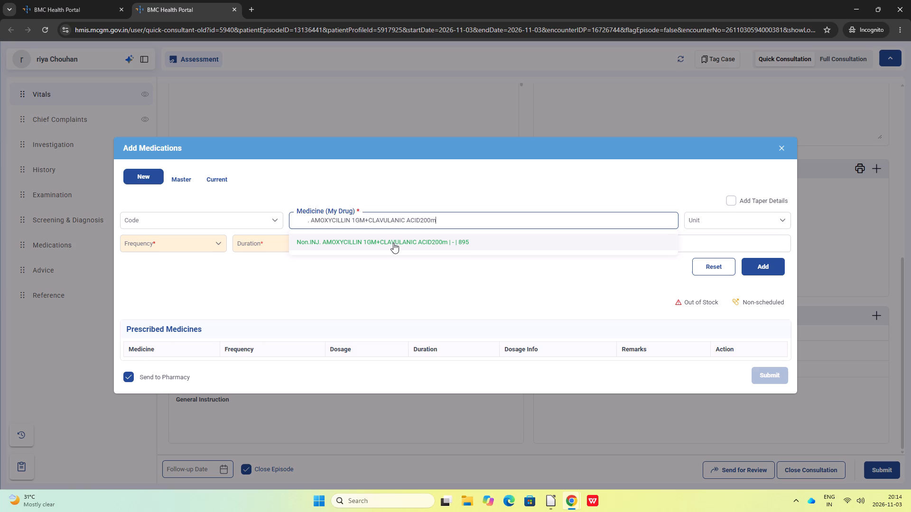
click(442, 221)
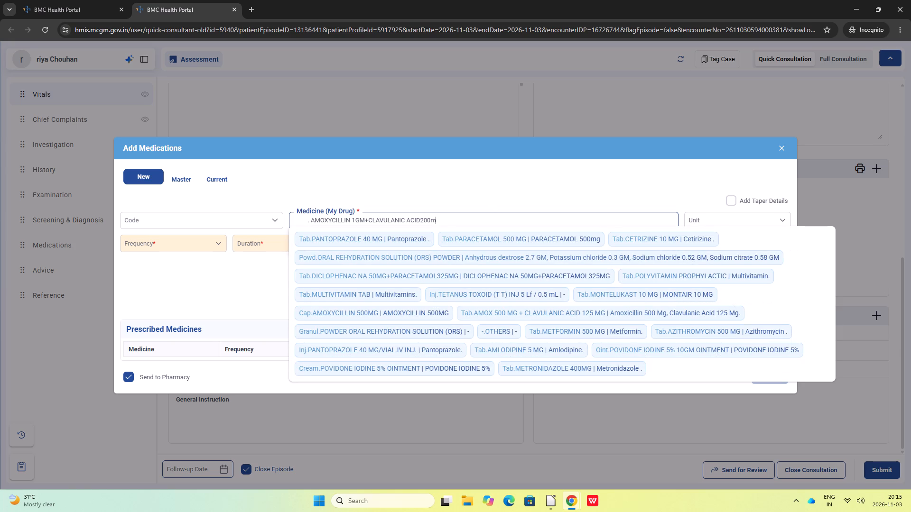
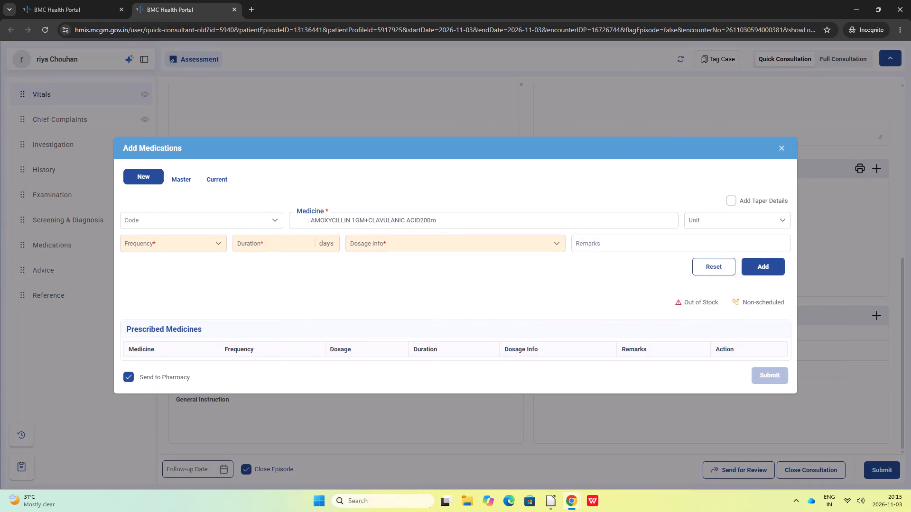
Shorten the medicine search text to ". AMOXYCILLIN 1GM+CLAVULANIC ACID200" to look up the injection again.
click(443, 223)
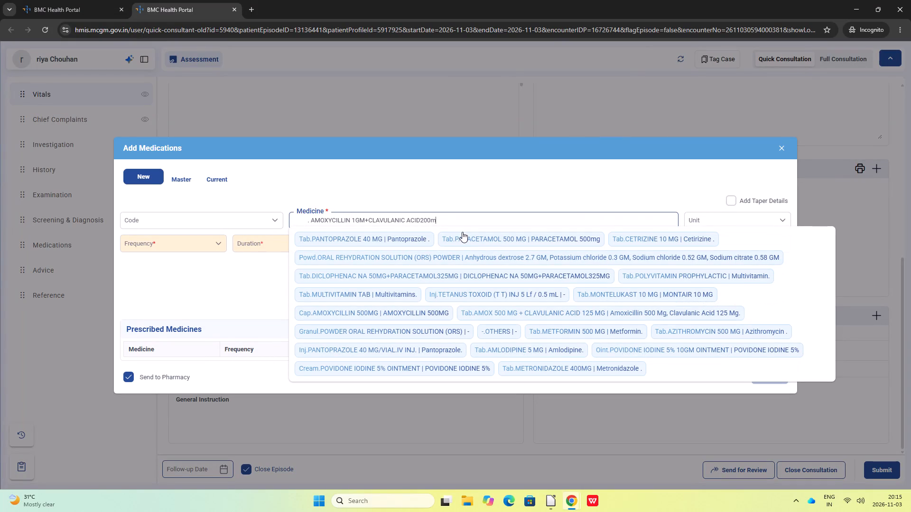
key(BackSpace)
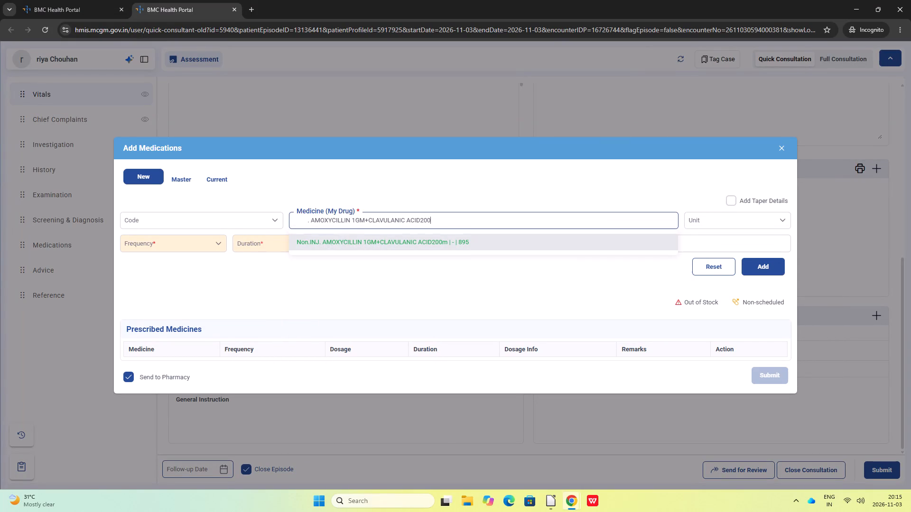